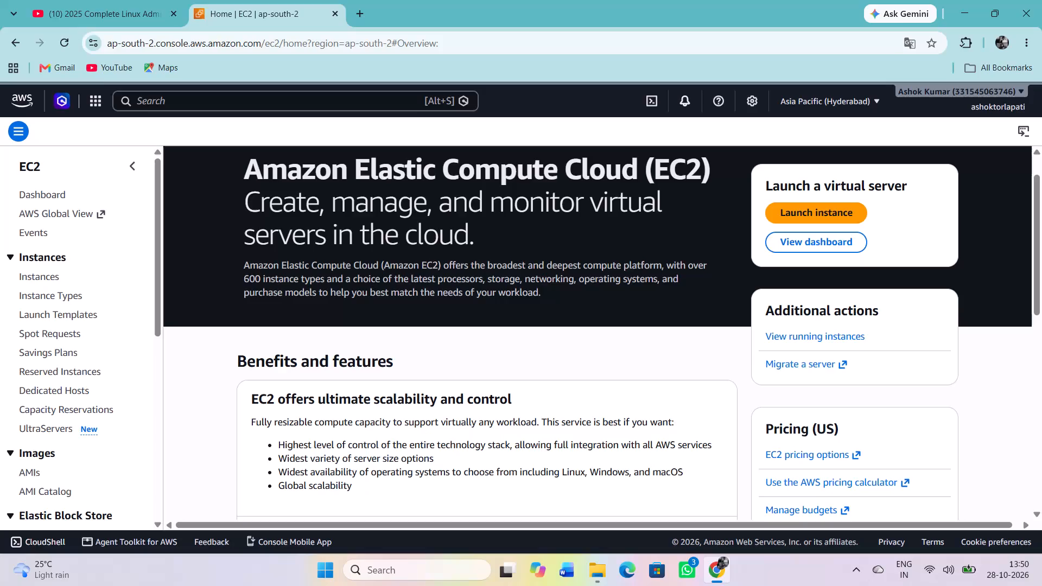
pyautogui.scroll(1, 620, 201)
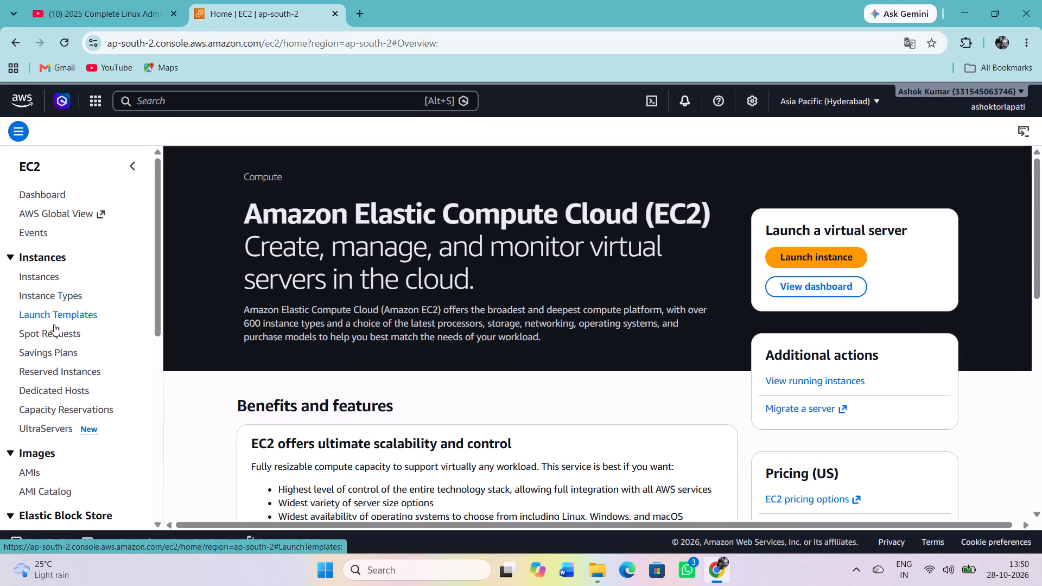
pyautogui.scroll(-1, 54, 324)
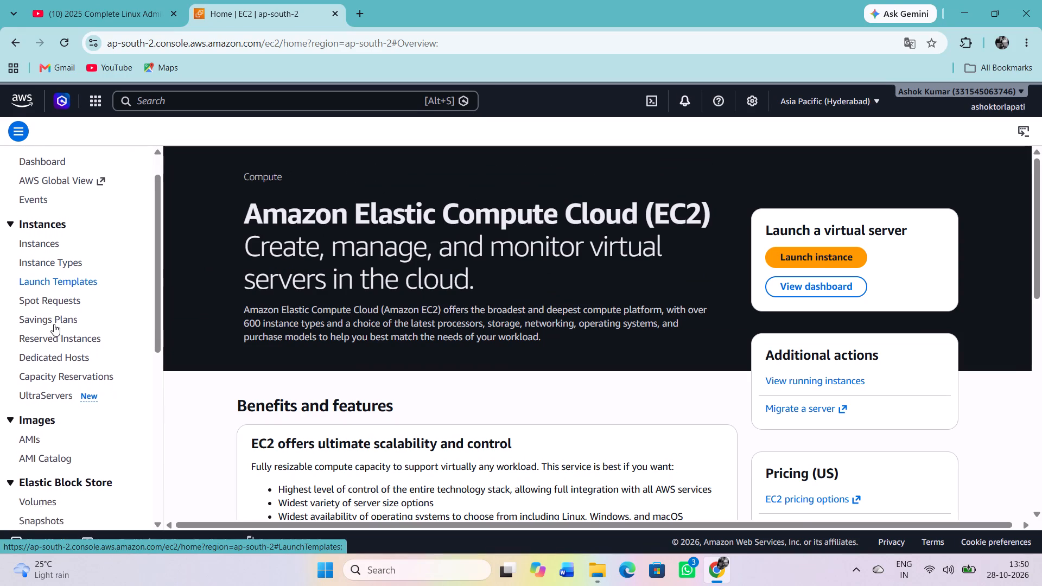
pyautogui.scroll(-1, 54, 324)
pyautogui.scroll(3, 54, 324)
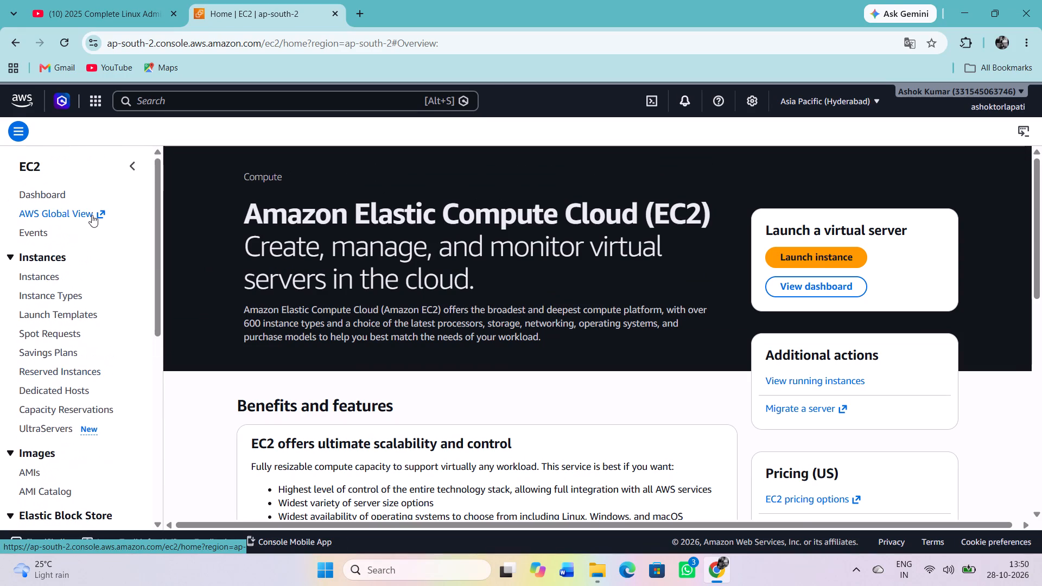
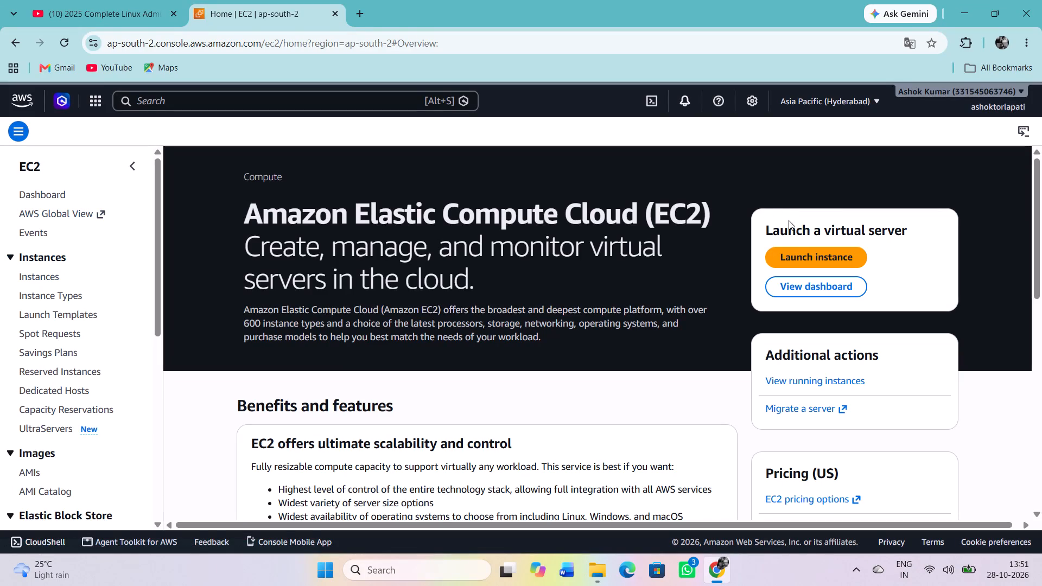
# Open the instance launch form without a walkthrough and dismiss the walkthrough suggestion banner.
pyautogui.click(796, 251)
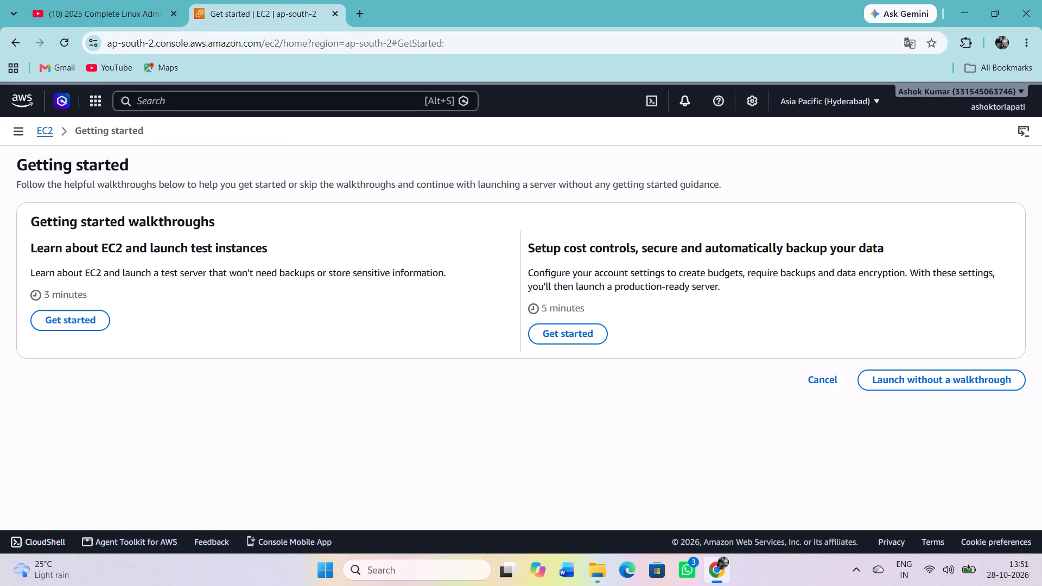
pyautogui.click(910, 379)
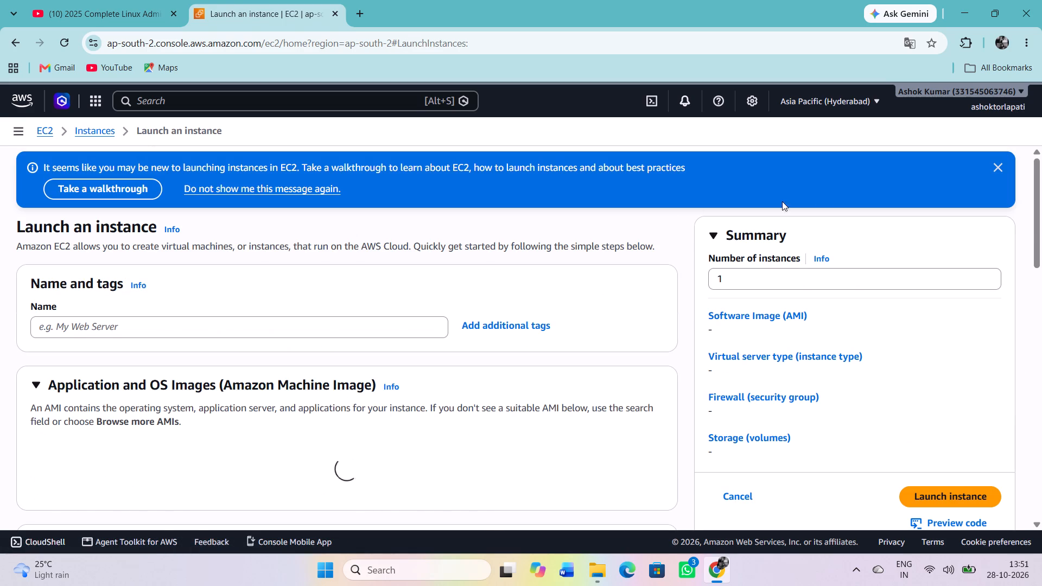
pyautogui.click(999, 168)
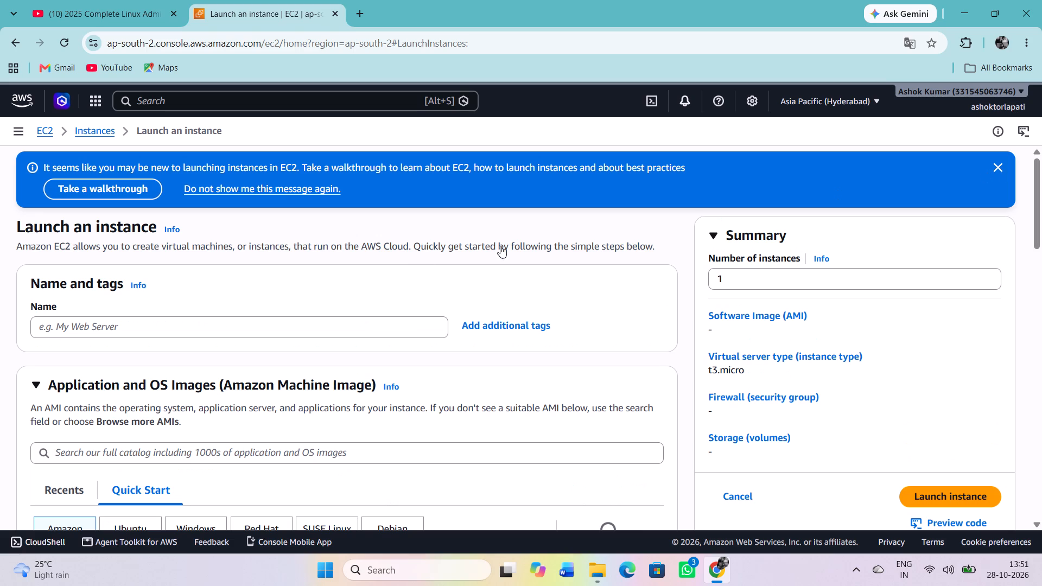
pyautogui.click(995, 168)
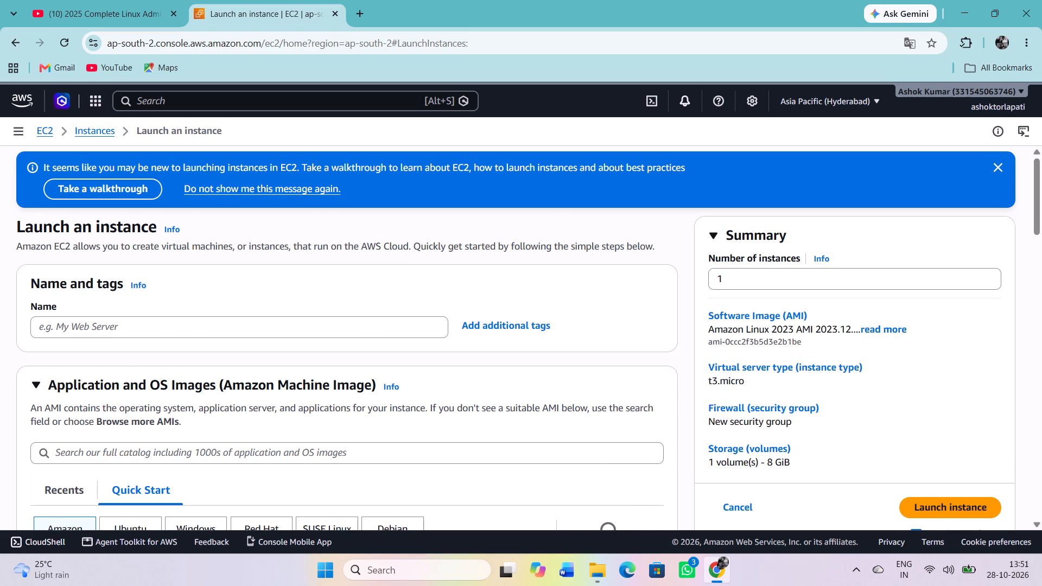
# Name the new instance mywebforEFS.
pyautogui.click(357, 270)
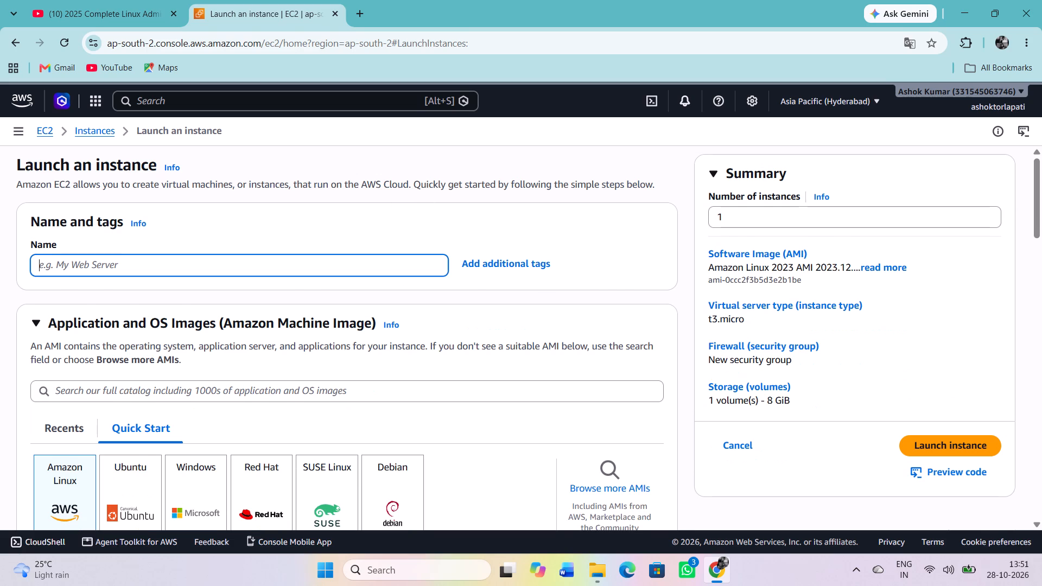
pyautogui.write('my')
pyautogui.write('webfor')
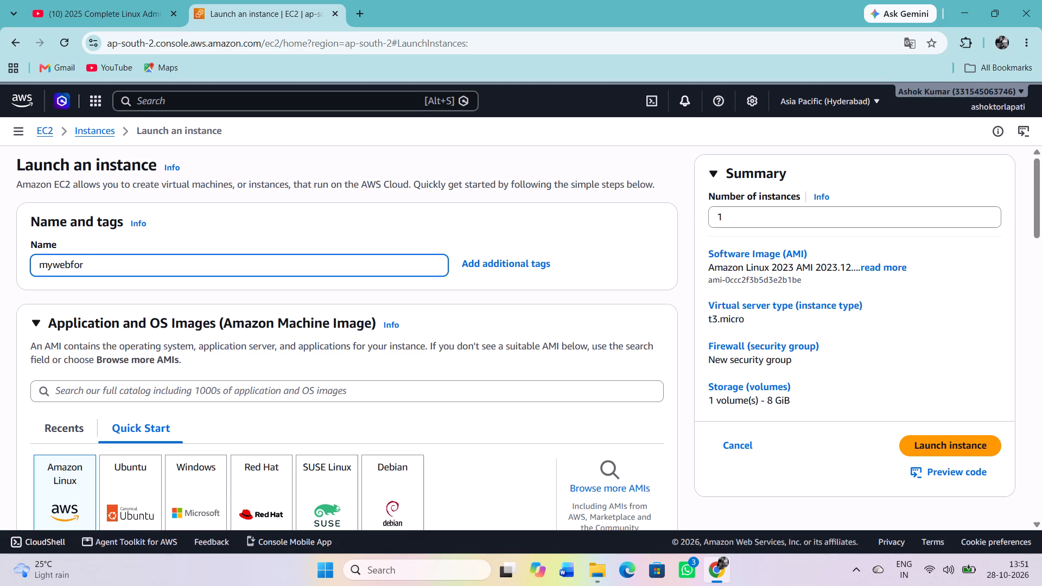
pyautogui.hotkey('shift', 'e')
pyautogui.hotkey('shift', 'f')
pyautogui.hotkey('shift', 's')
# Browse more AMIs, filter to free tier only, and select Red Hat Enterprise Linux 10 (HVM), SSD Volume Type, 64-bit (x86).
pyautogui.scroll(-2, 351, 297)
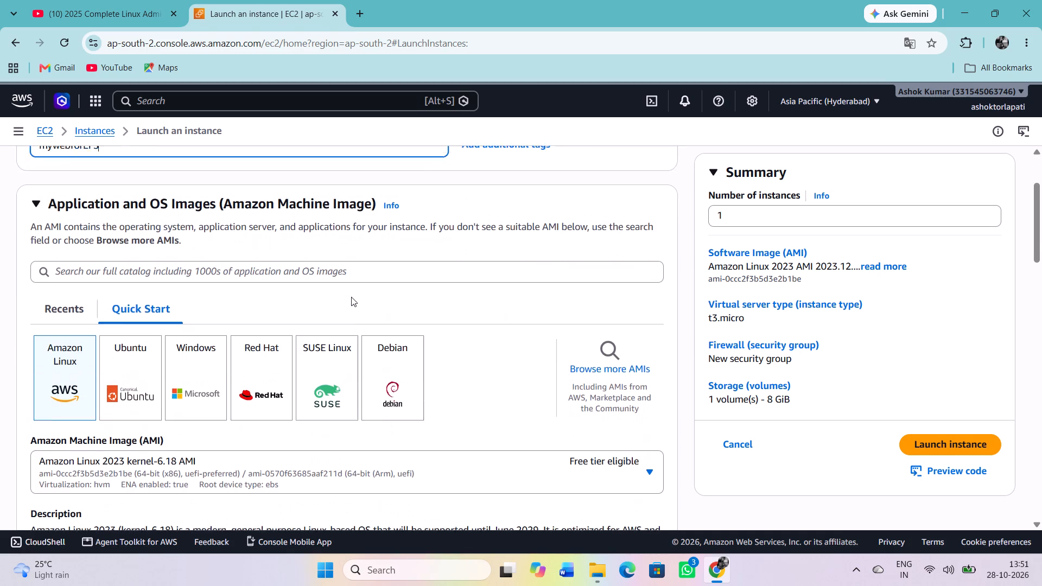
pyautogui.scroll(-1, 351, 297)
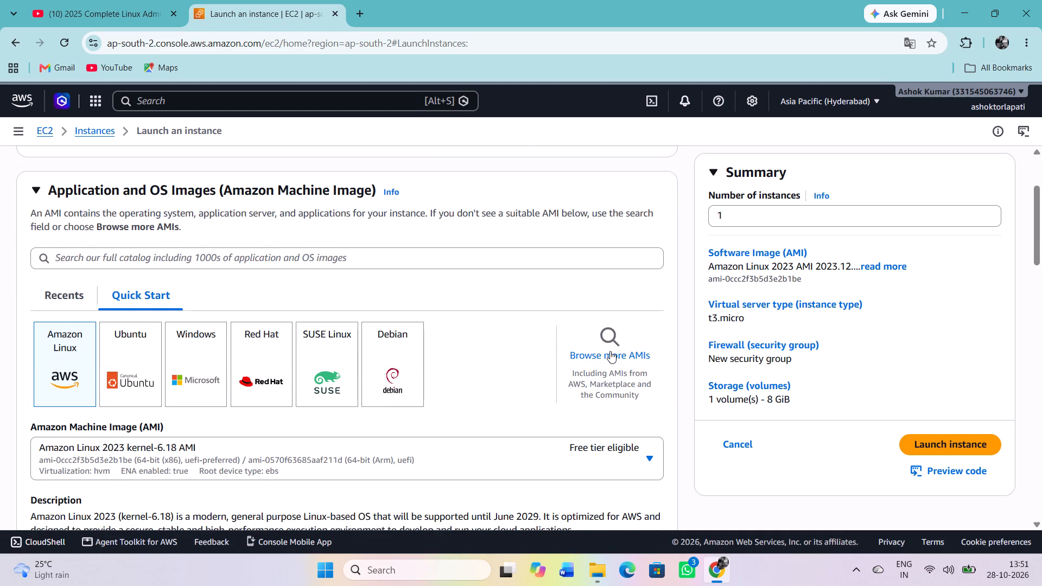
pyautogui.click(610, 351)
pyautogui.scroll(-1, 478, 385)
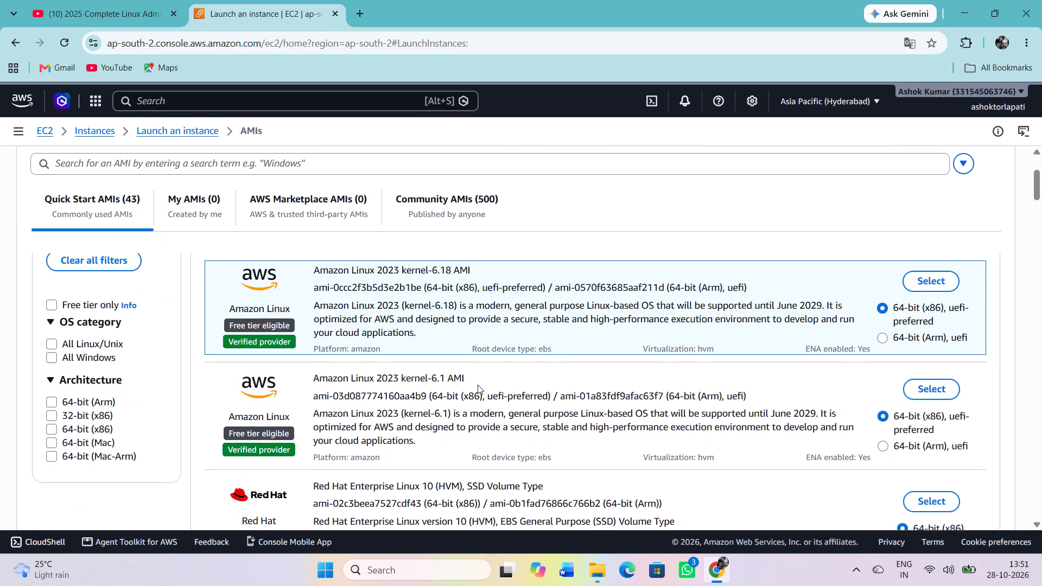
pyautogui.scroll(-1, 478, 385)
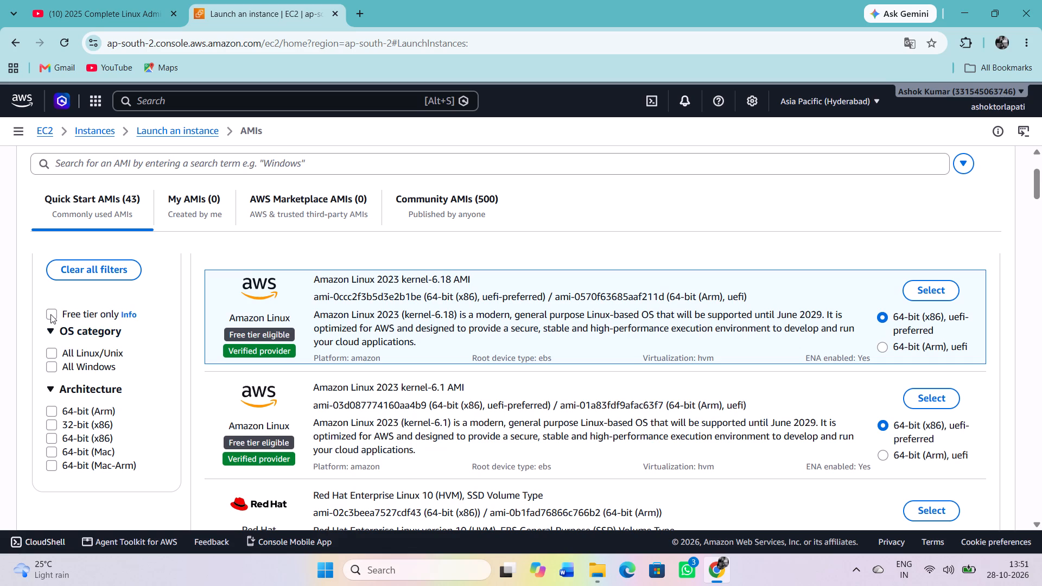
pyautogui.click(50, 314)
pyautogui.scroll(-2, 271, 359)
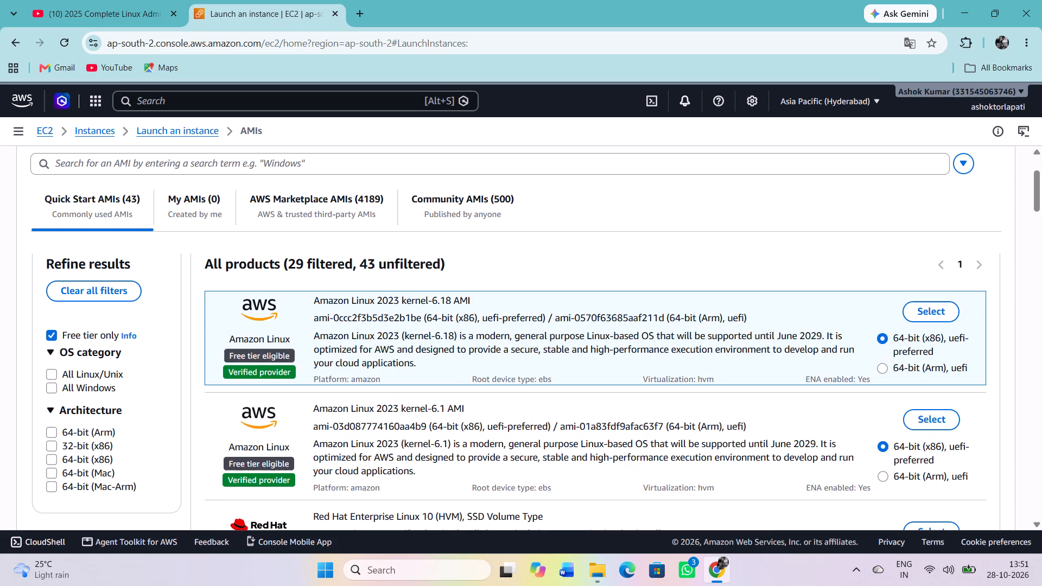
pyautogui.scroll(-2, 365, 380)
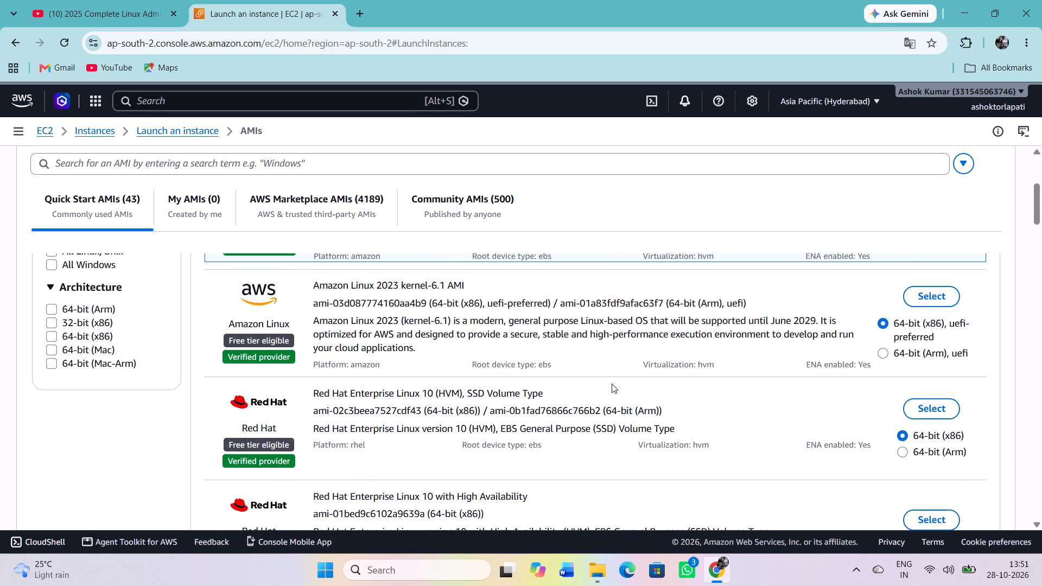
pyautogui.click(941, 410)
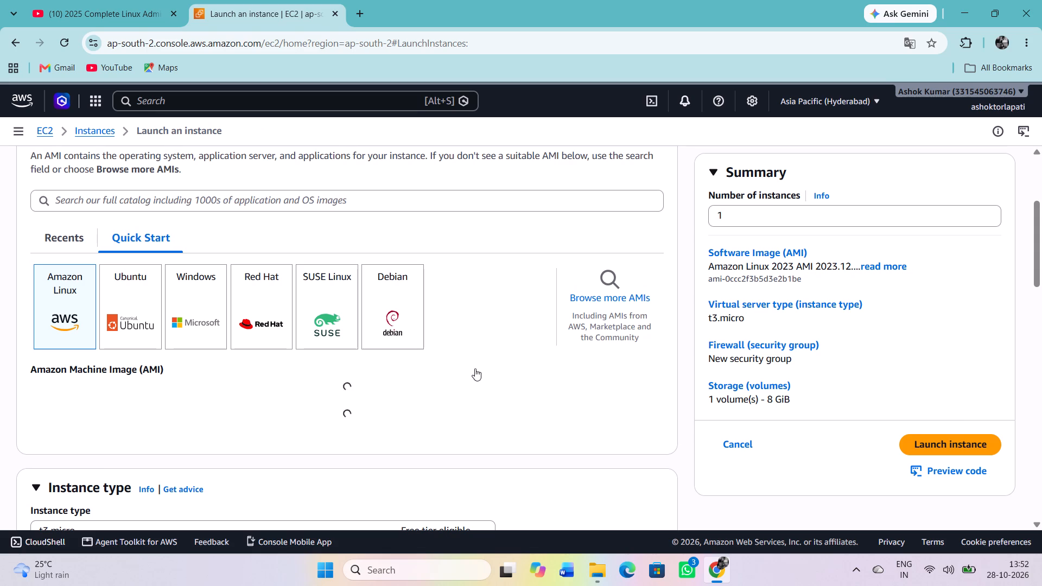
# Choose the existing RSA key pair ashok for logging in to the instance.
pyautogui.scroll(-5, 475, 368)
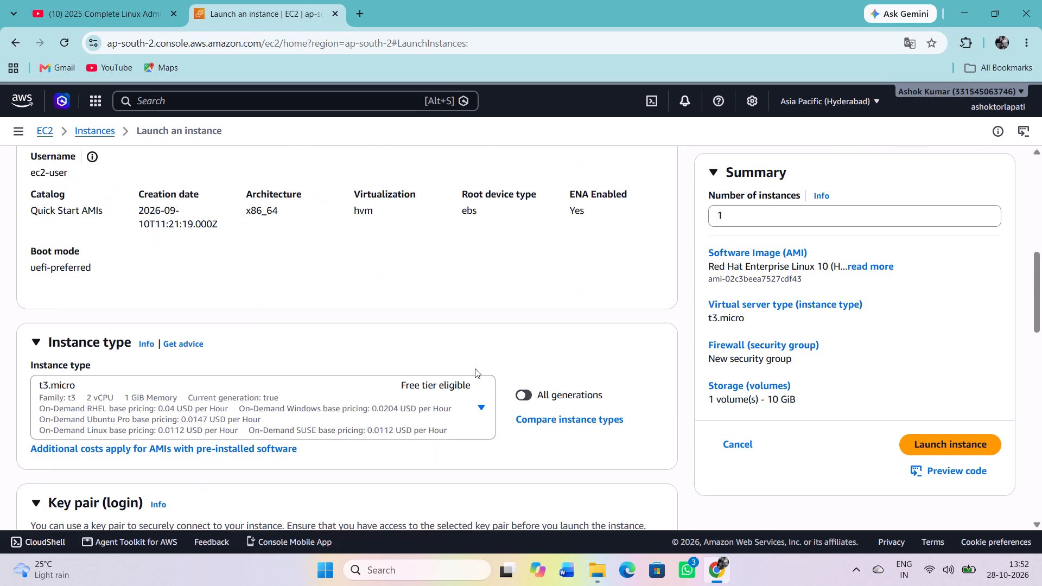
pyautogui.scroll(-2, 475, 368)
pyautogui.click(424, 380)
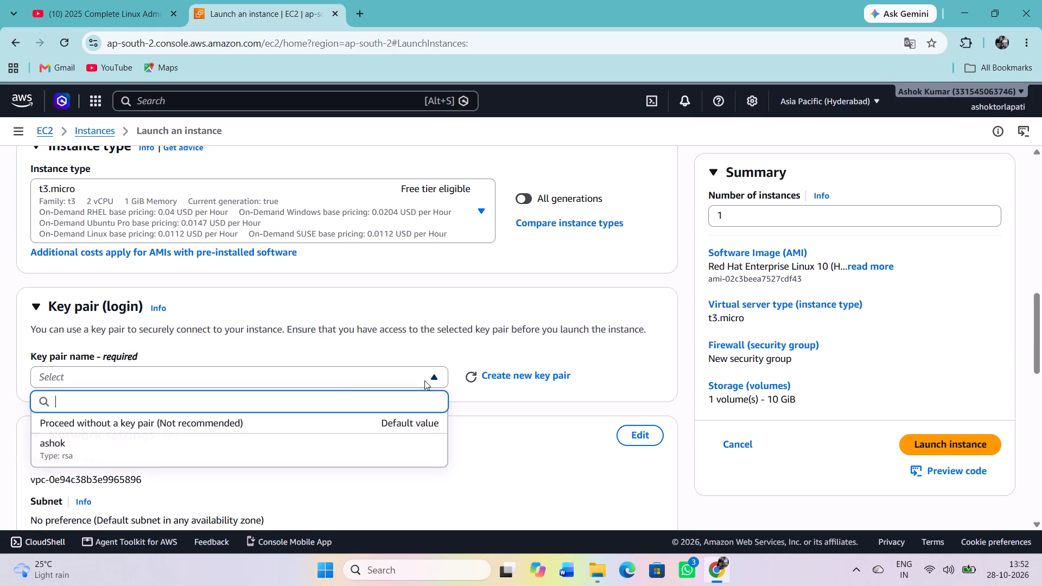
pyautogui.click(262, 446)
# Edit the network settings to use the default VPC's subnet in ap-south-2a, CIDR 172.31.0.0/20.
pyautogui.scroll(-1, 262, 446)
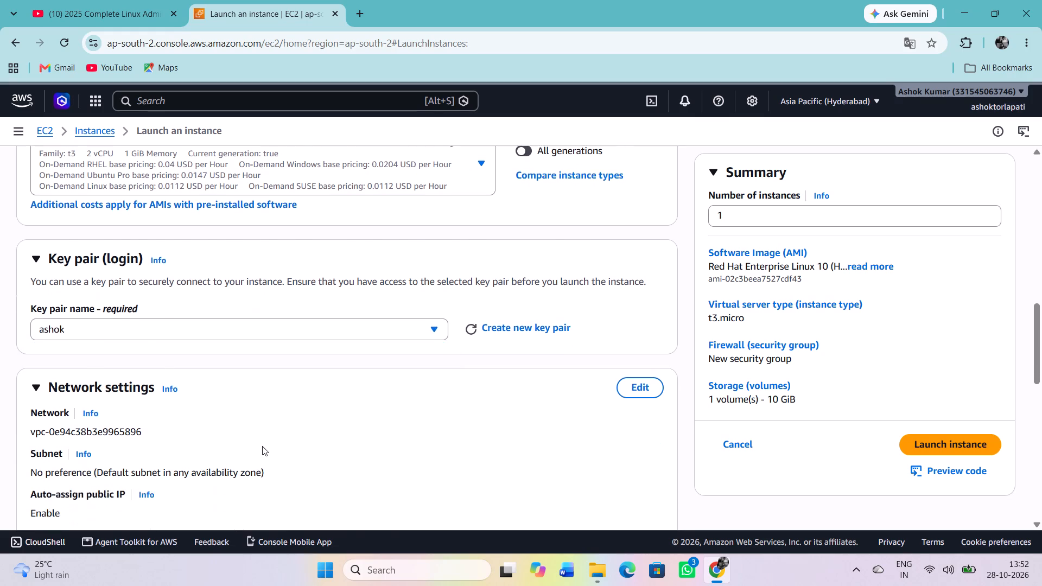
pyautogui.scroll(-3, 262, 446)
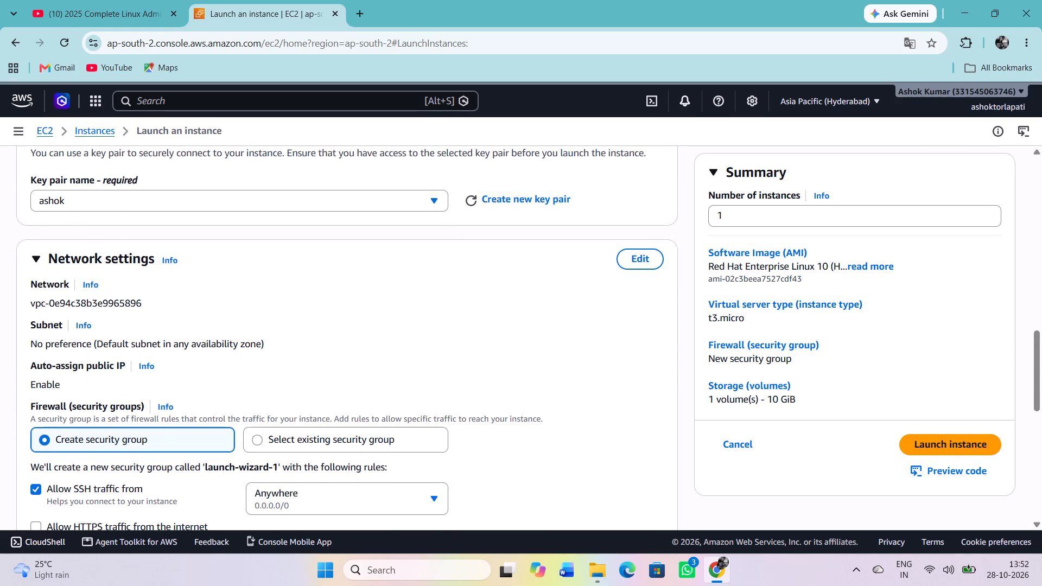
pyautogui.click(628, 254)
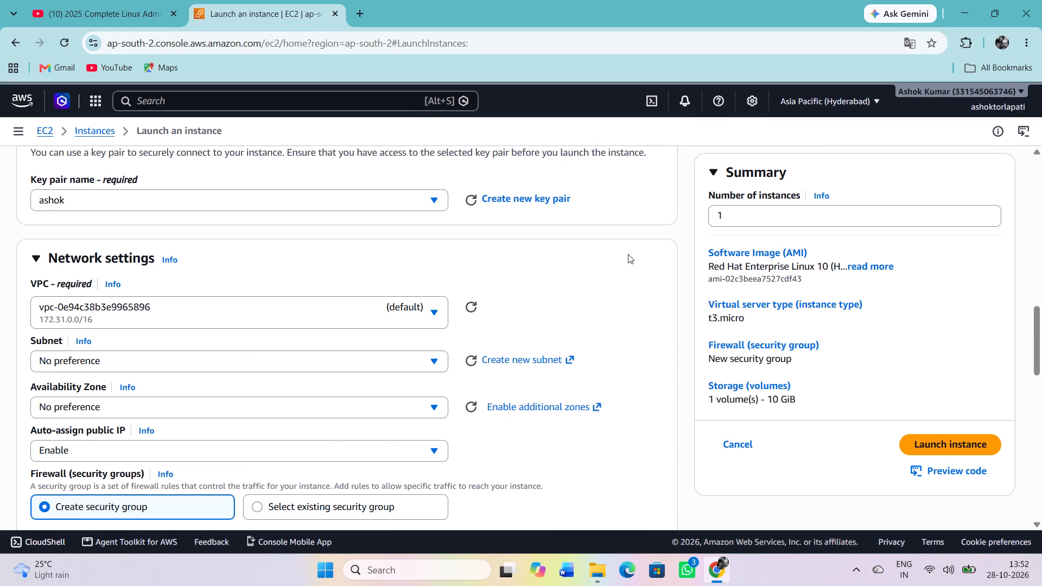
pyautogui.click(354, 359)
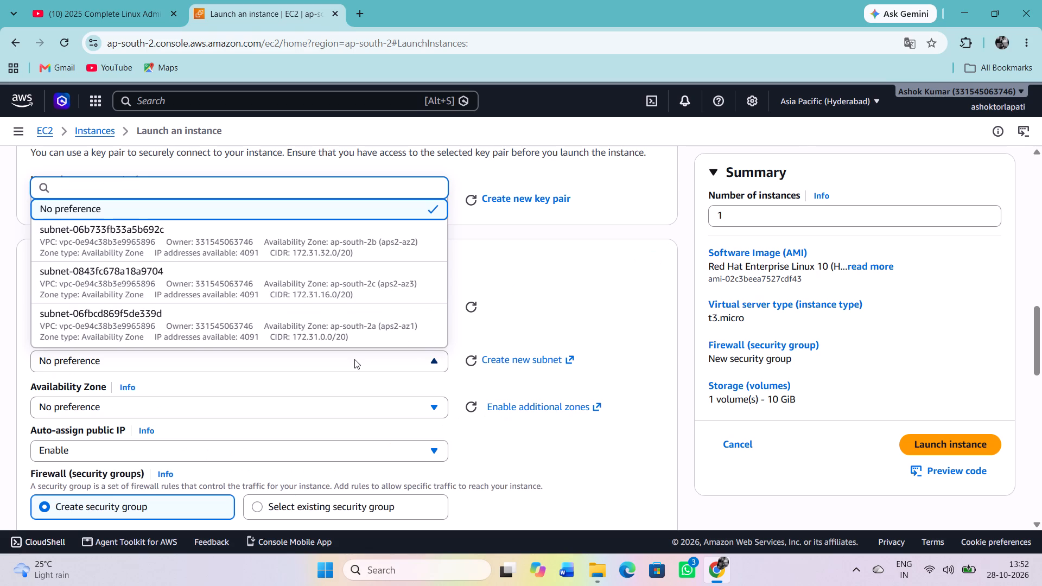
pyautogui.click(323, 335)
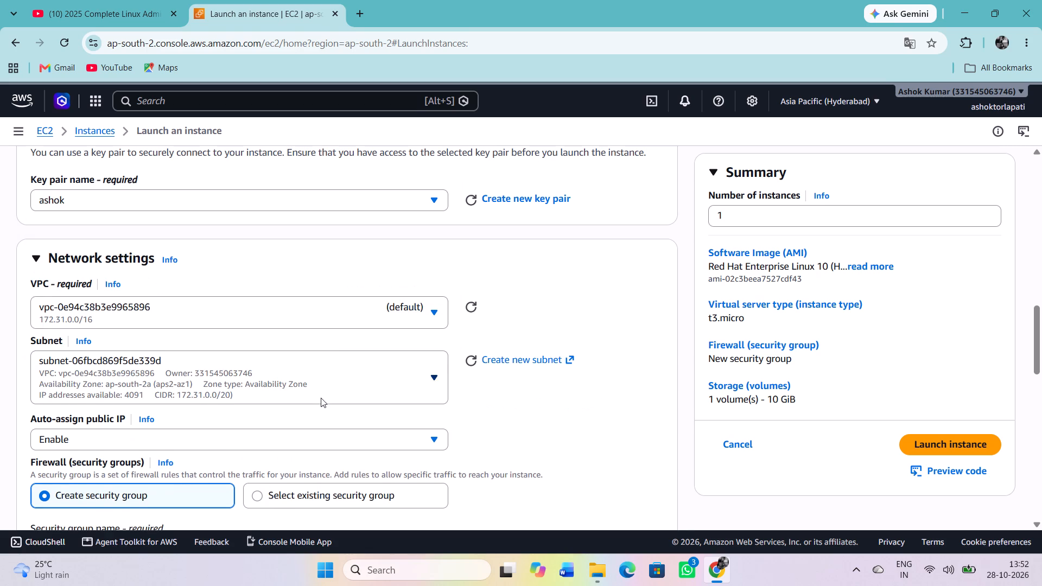
# Set the firewall to use an existing security group and pick the default group.
pyautogui.scroll(-2, 321, 398)
pyautogui.click(295, 395)
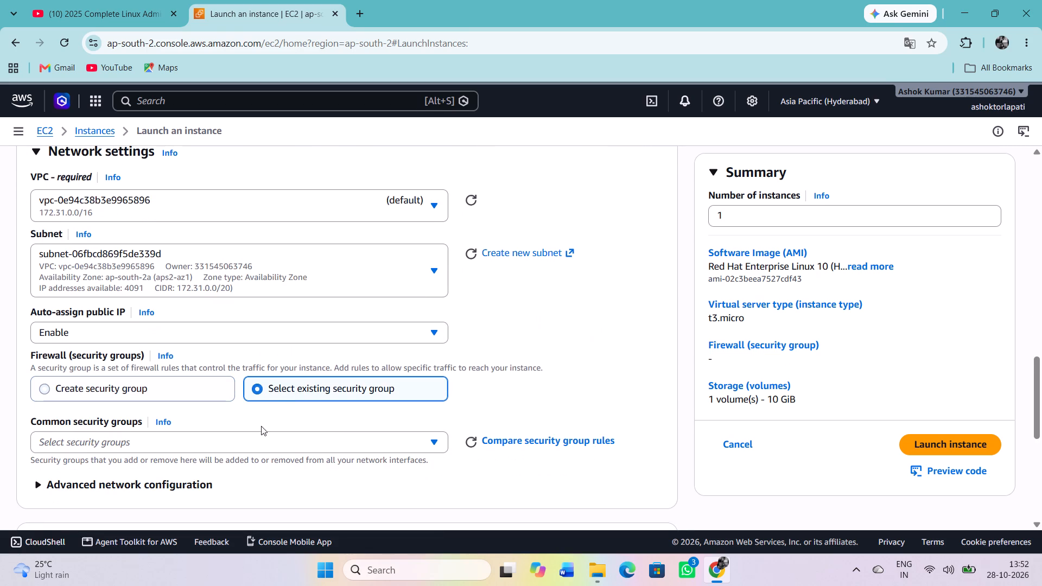
pyautogui.click(258, 442)
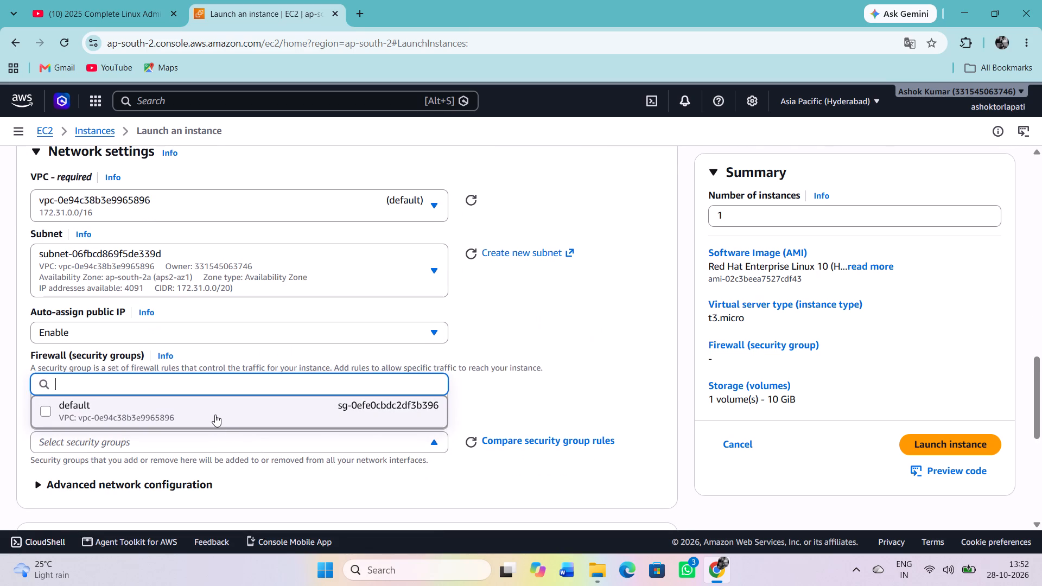
pyautogui.click(215, 415)
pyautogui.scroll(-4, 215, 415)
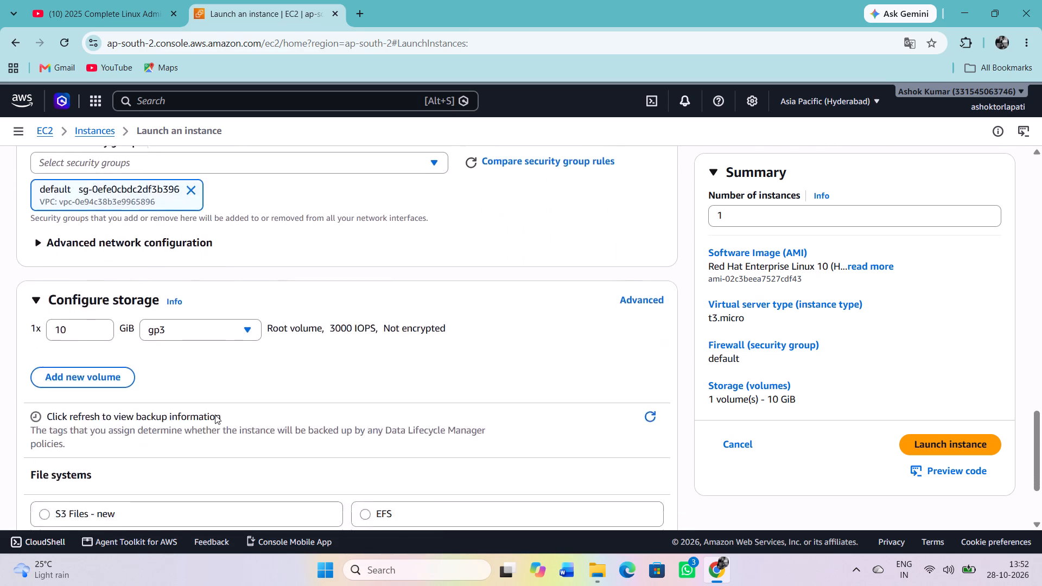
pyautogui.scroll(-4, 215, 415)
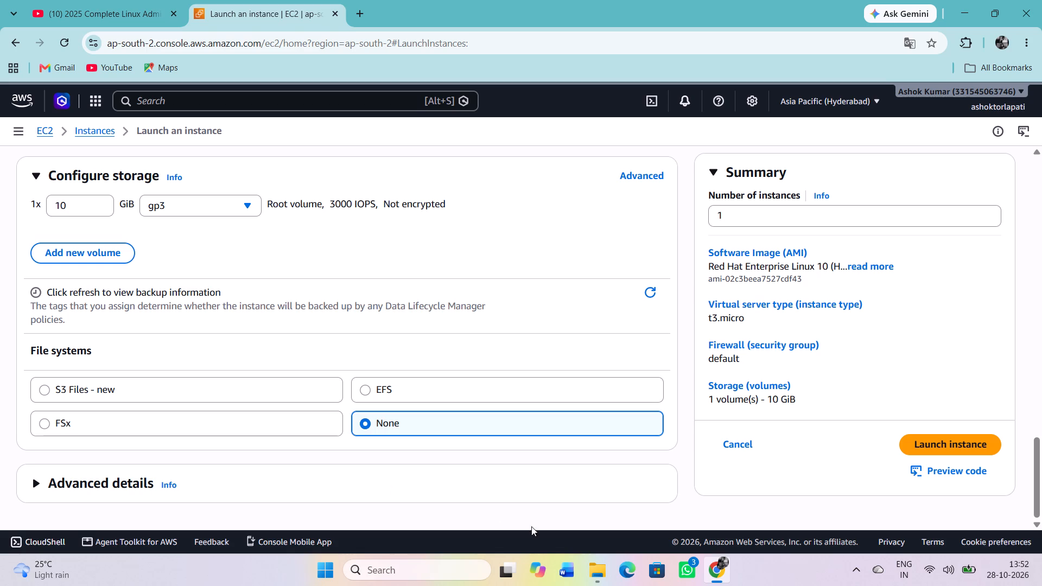
# Switch to WhatsApp.
pyautogui.click(692, 569)
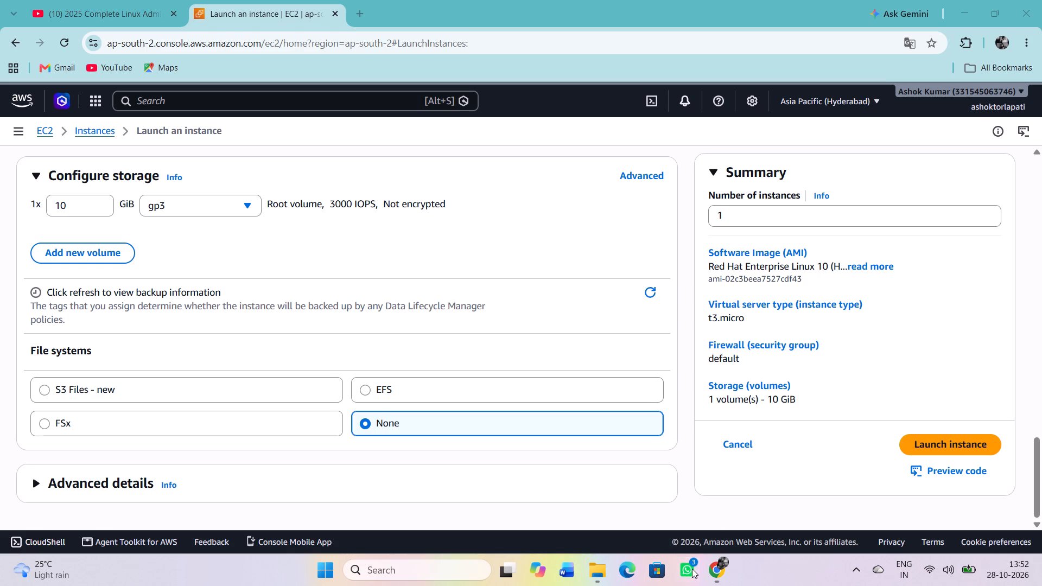
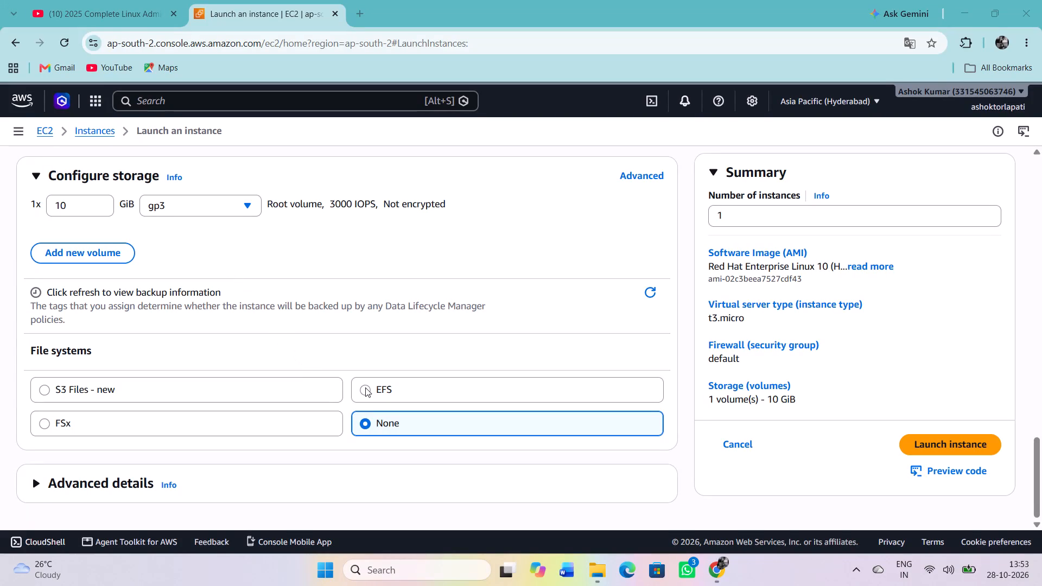
# Choose EFS as the file system type in the instance's storage configuration.
pyautogui.click(366, 389)
pyautogui.scroll(-1, 366, 389)
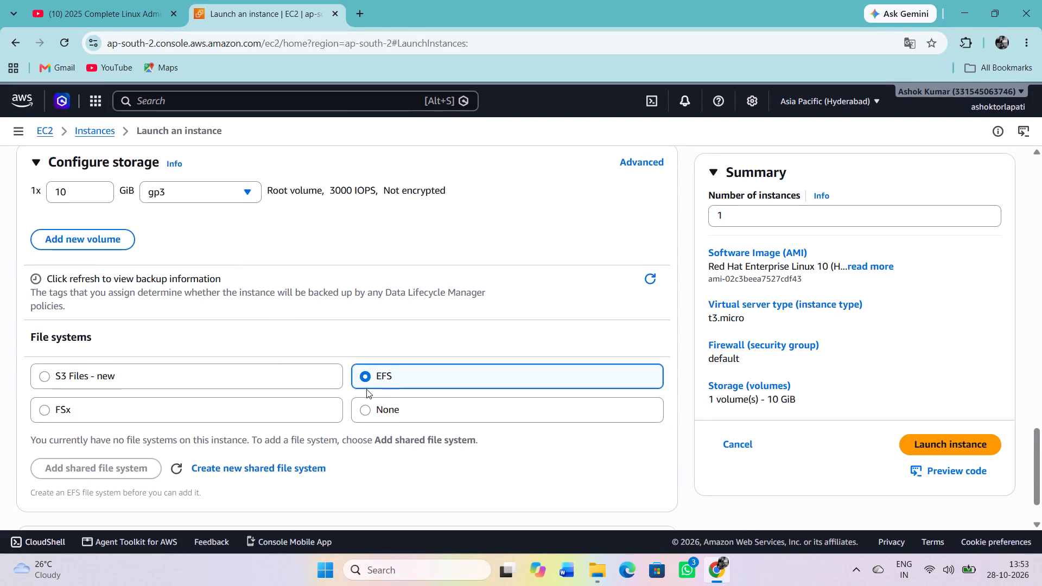
pyautogui.scroll(-2, 366, 389)
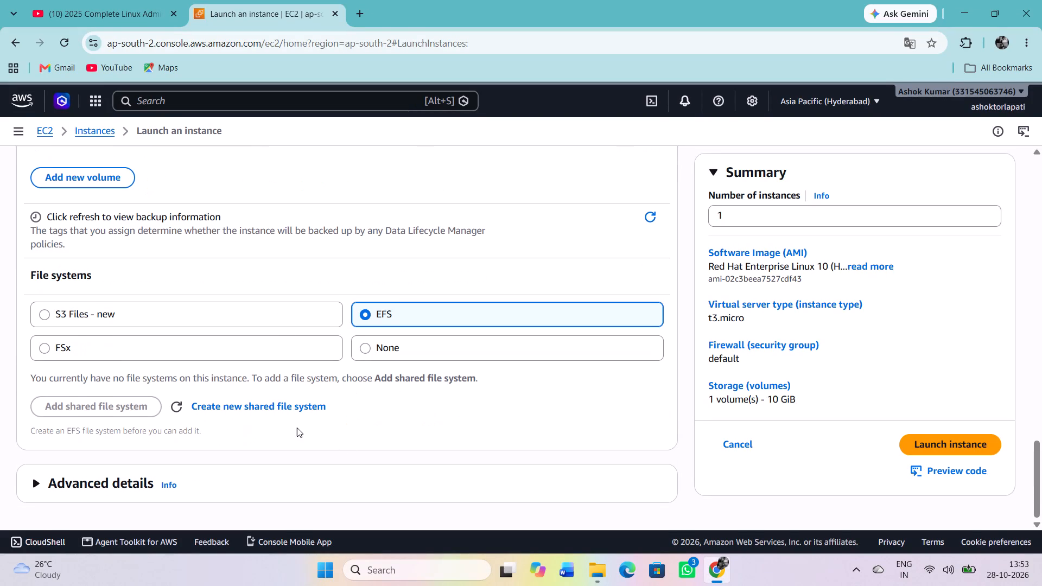
# Paste the copied bash script that installs and starts httpd and writes index.html into the advanced details' user data.
pyautogui.click(270, 479)
pyautogui.click(109, 483)
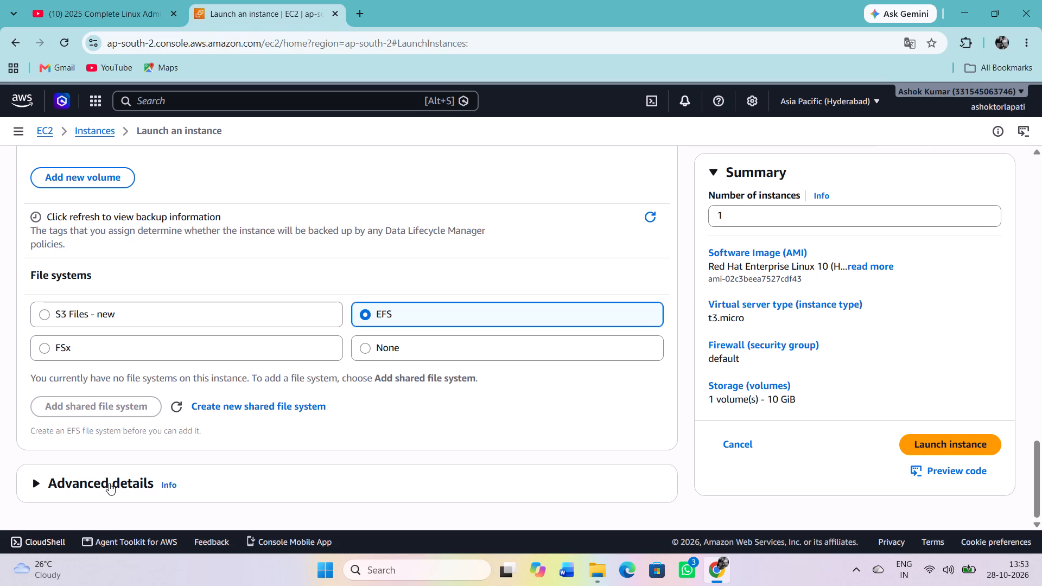
pyautogui.scroll(-8, 234, 475)
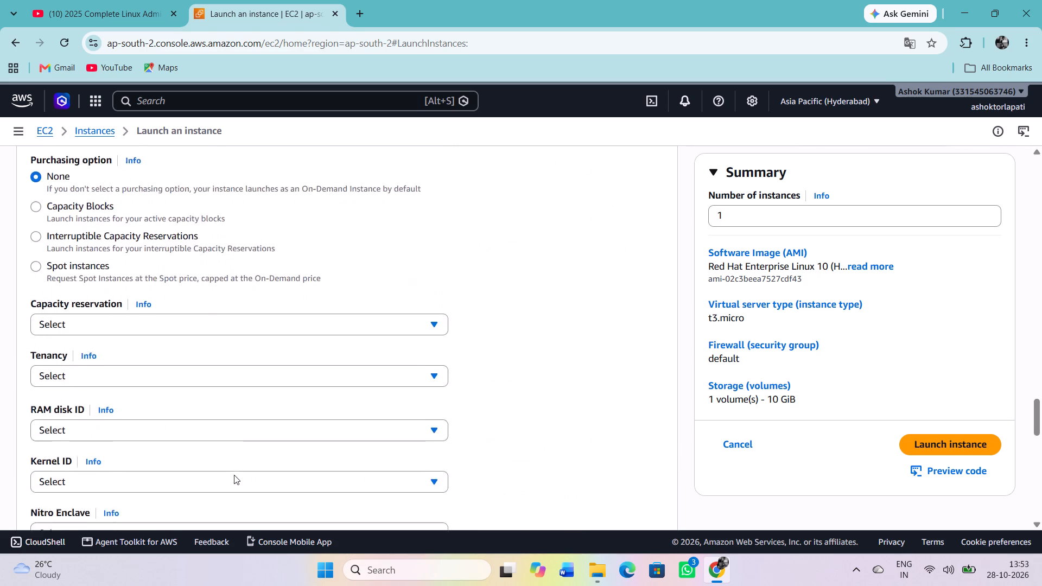
pyautogui.scroll(-4, 234, 475)
pyautogui.click(161, 314)
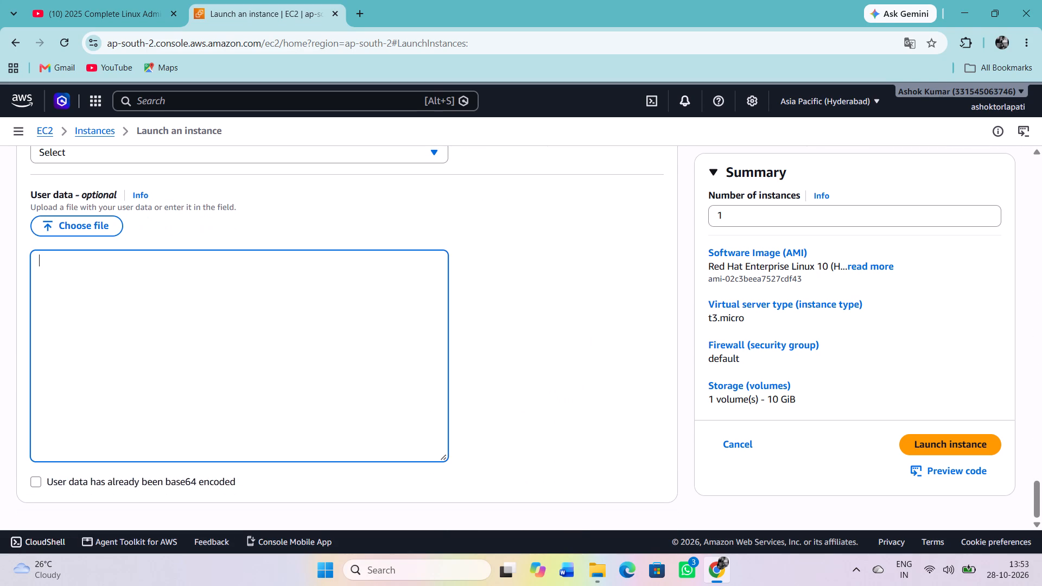
pyautogui.hotkey('ctrl', 'v')
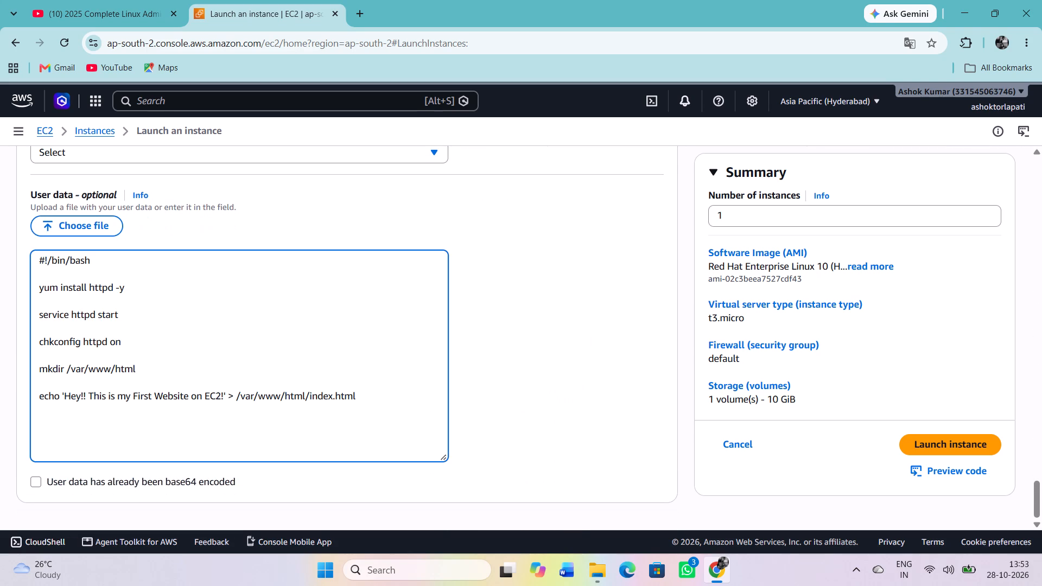
# Review the advanced details settings from the user data back up to the file systems section.
pyautogui.scroll(4, 580, 320)
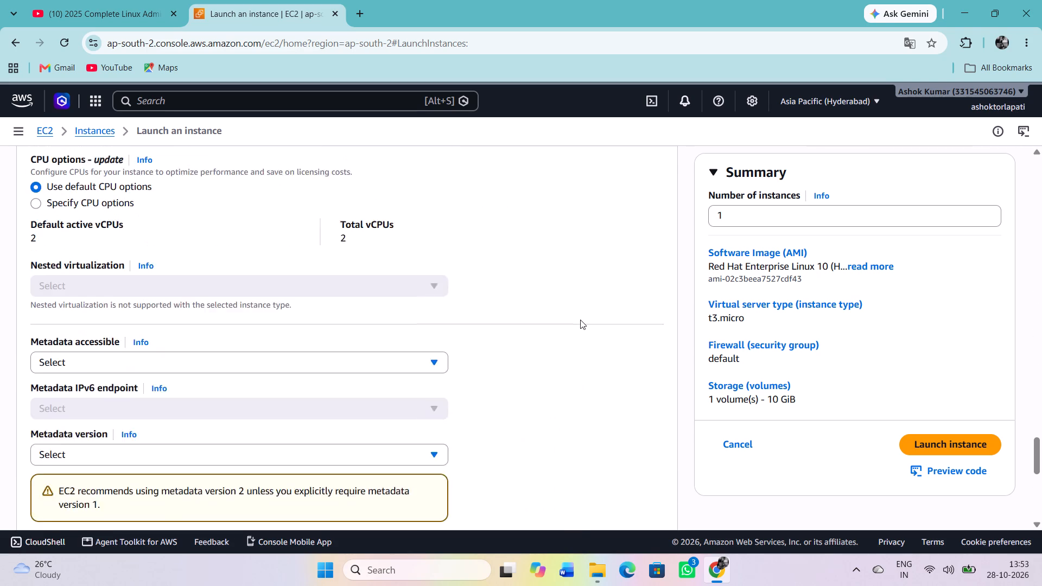
pyautogui.scroll(9, 580, 320)
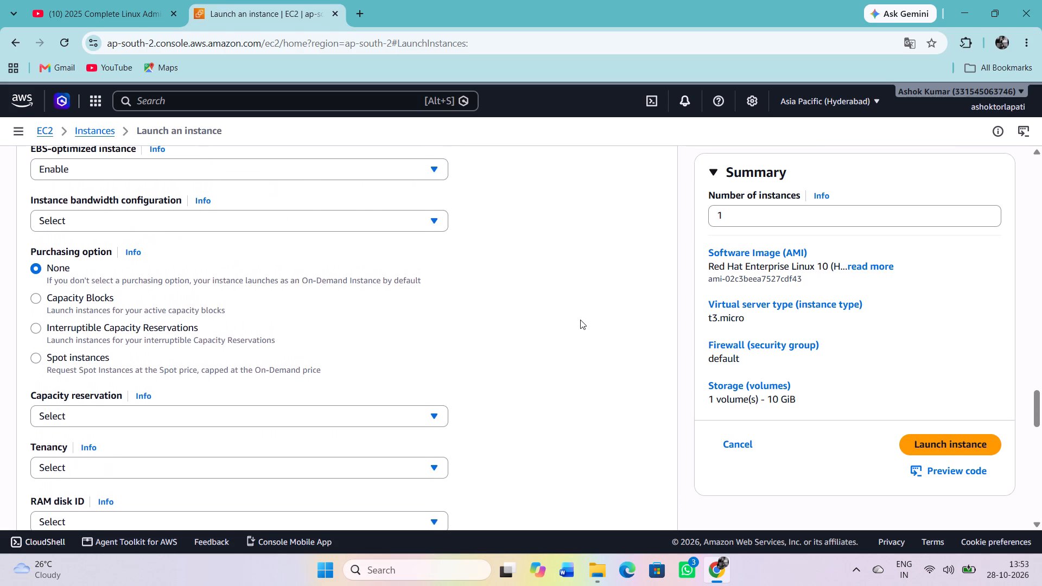
pyautogui.scroll(3, 580, 320)
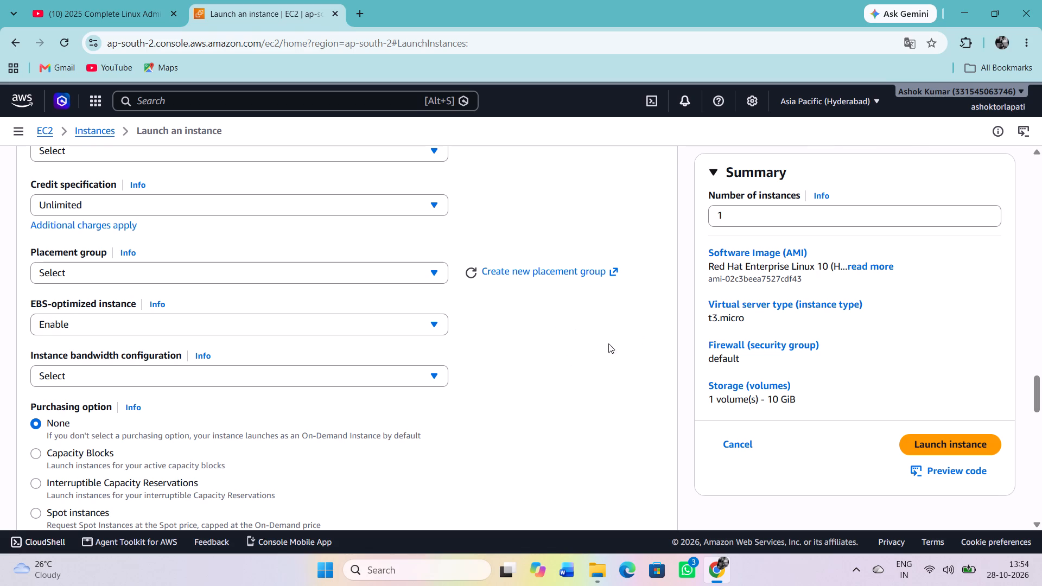
pyautogui.scroll(-2, 566, 346)
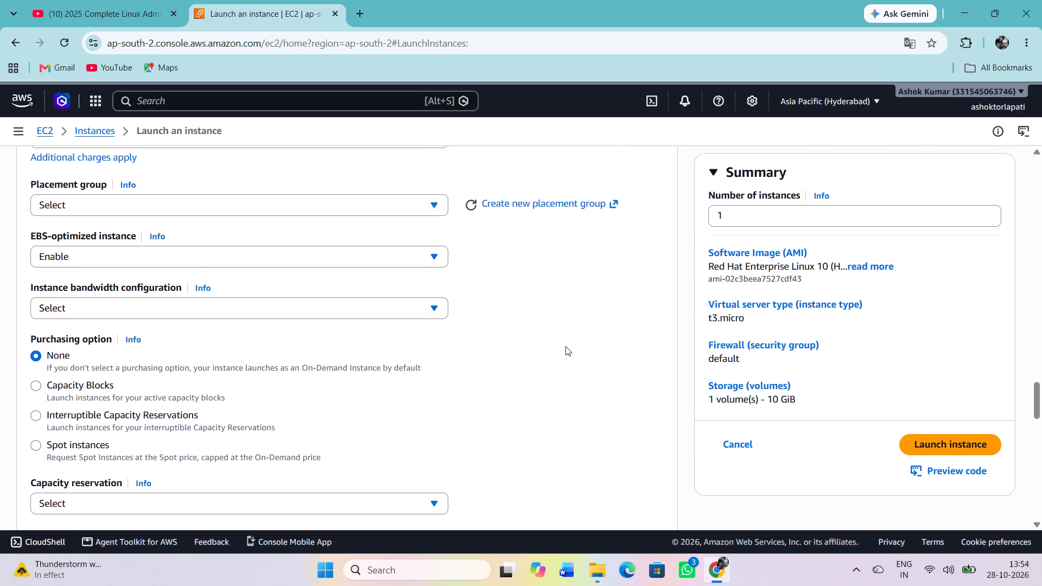
pyautogui.scroll(7, 566, 346)
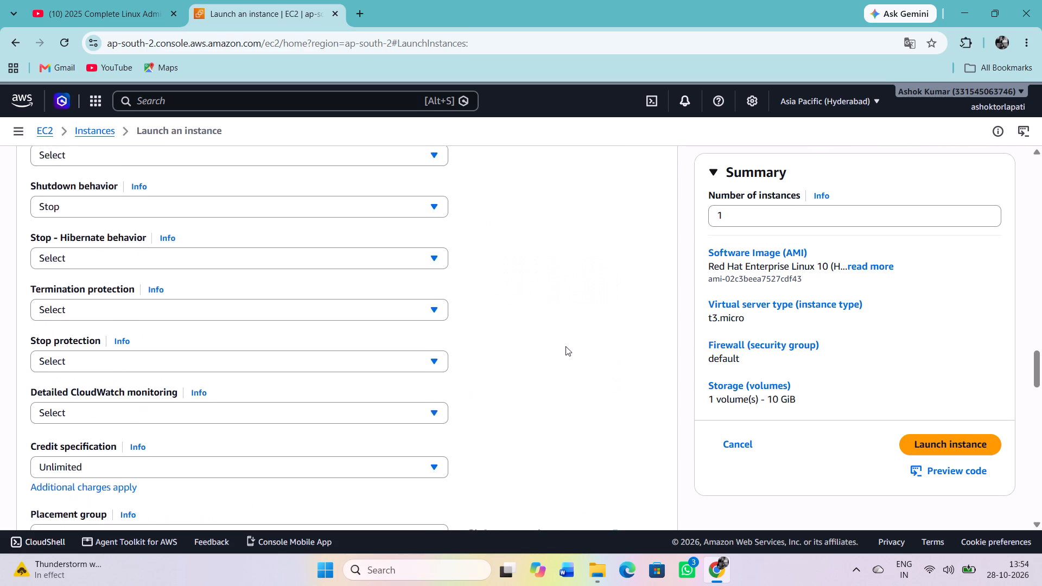
pyautogui.scroll(6, 566, 346)
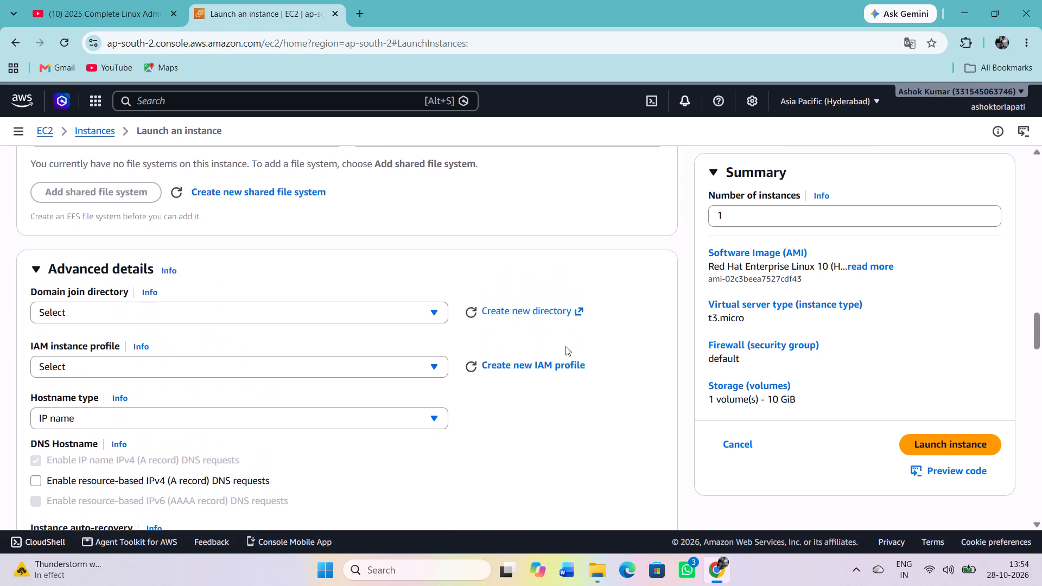
pyautogui.scroll(2, 566, 346)
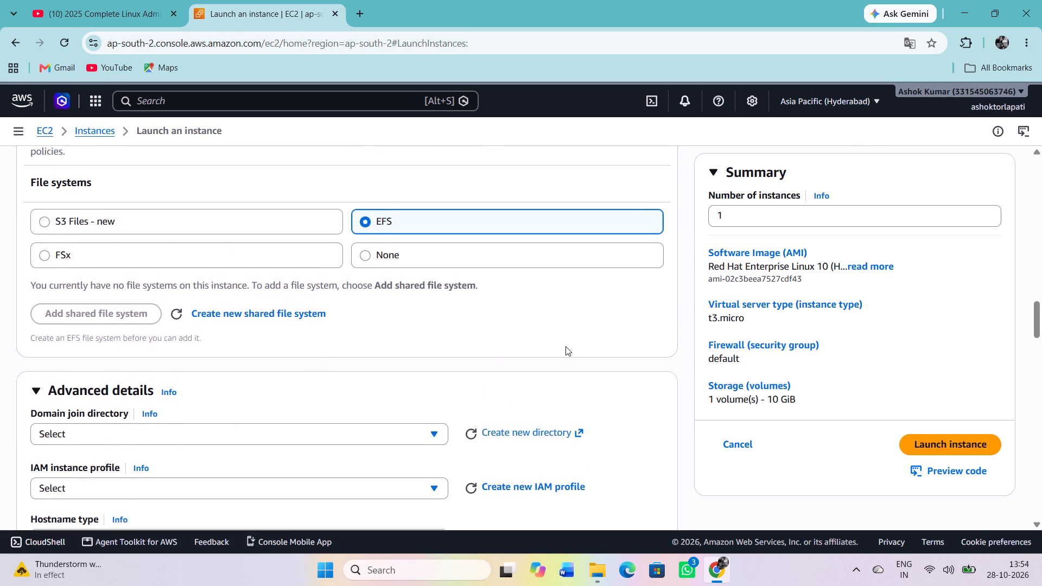
pyautogui.scroll(-1, 566, 346)
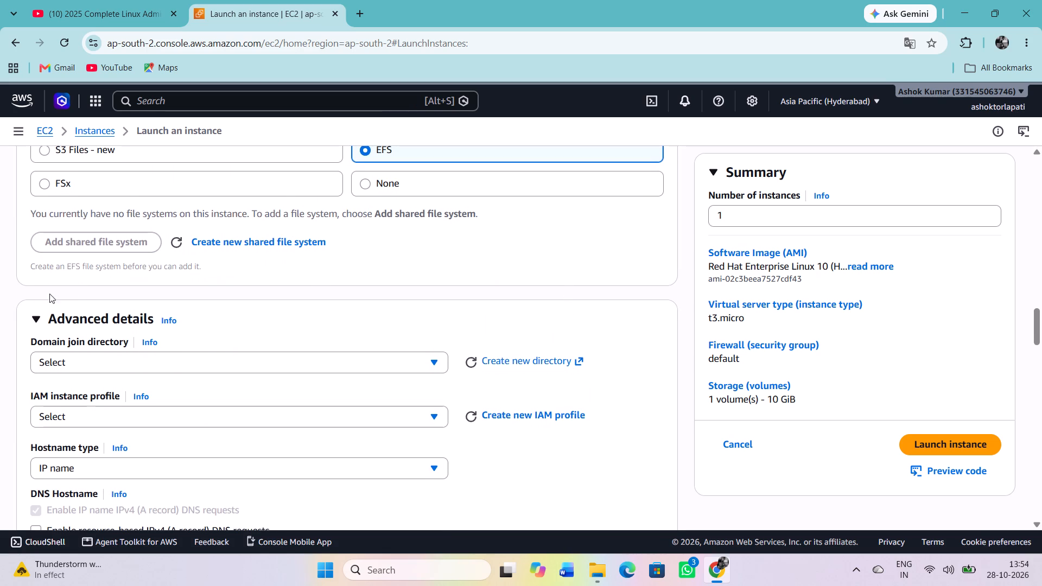
# Collapse the advanced details and launch the instance.
pyautogui.click(39, 315)
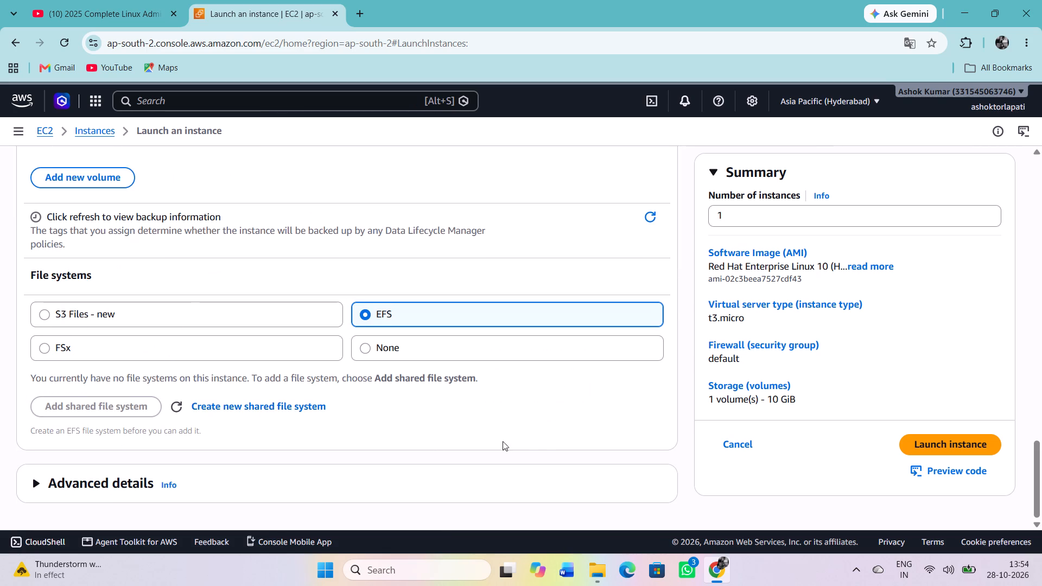
pyautogui.click(926, 446)
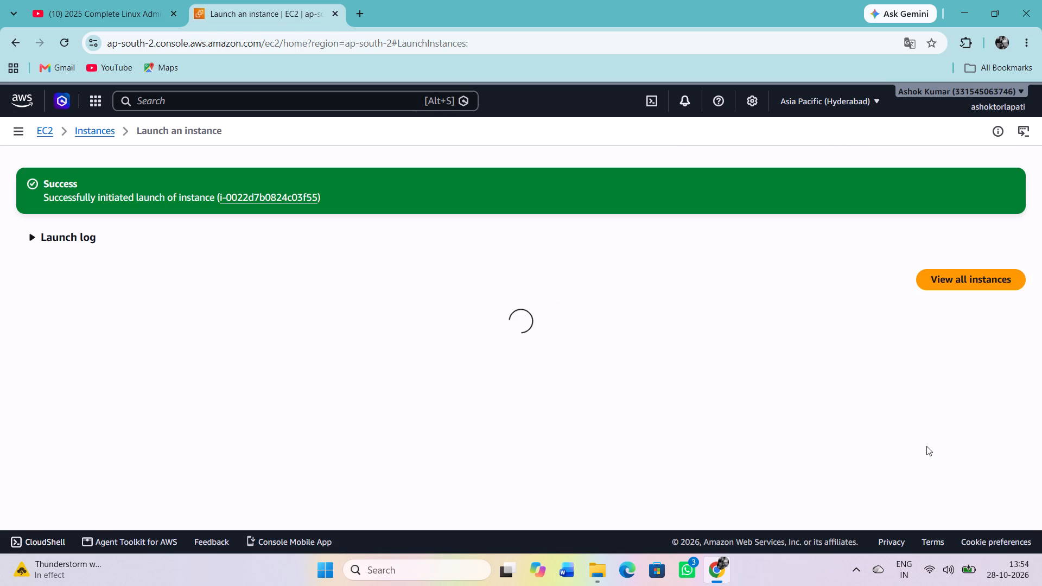
# Open the list of EC2 instances.
pyautogui.scroll(1, 794, 334)
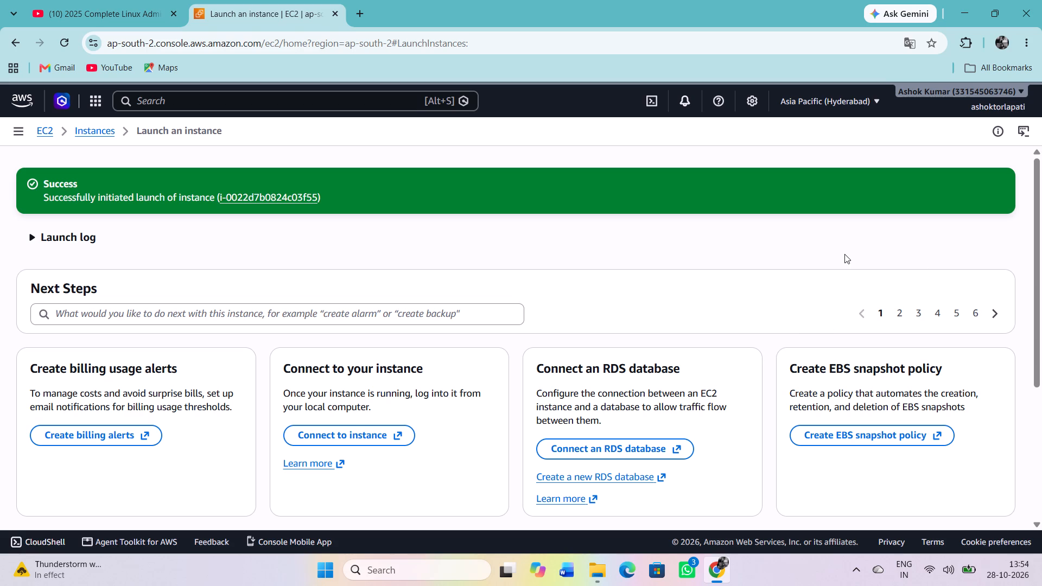
pyautogui.scroll(1, 844, 254)
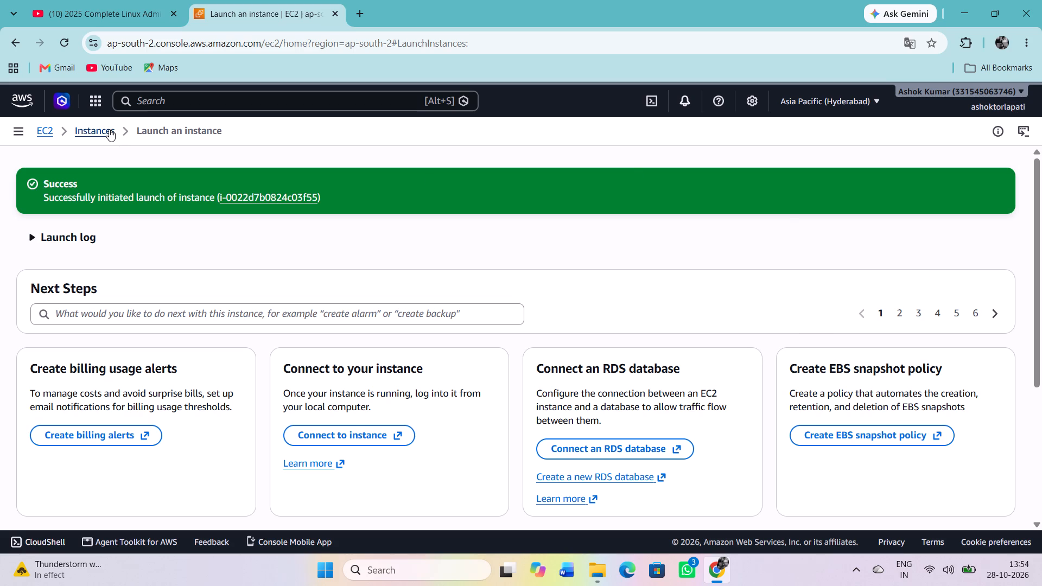
pyautogui.click(109, 129)
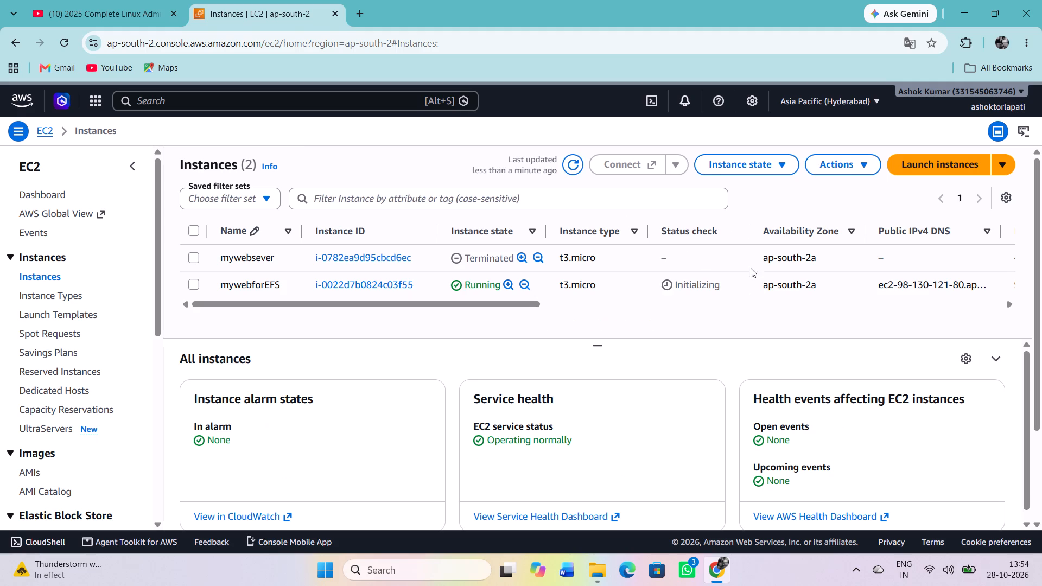
# Refresh the instances list and examine mywebforEFS's state, status check, public address, security group and launch time.
pyautogui.click(572, 165)
pyautogui.click(194, 285)
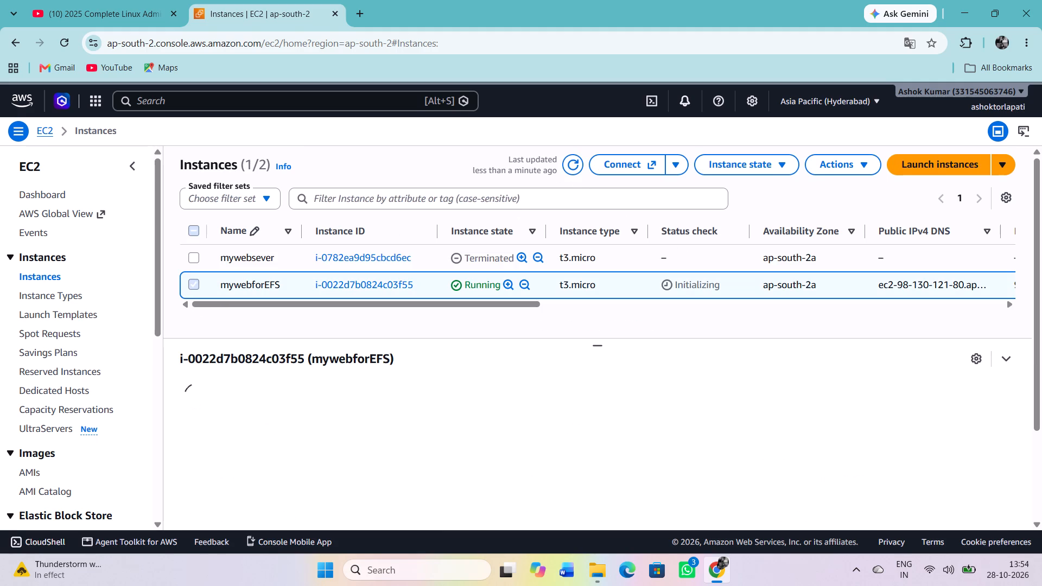
pyautogui.click(571, 169)
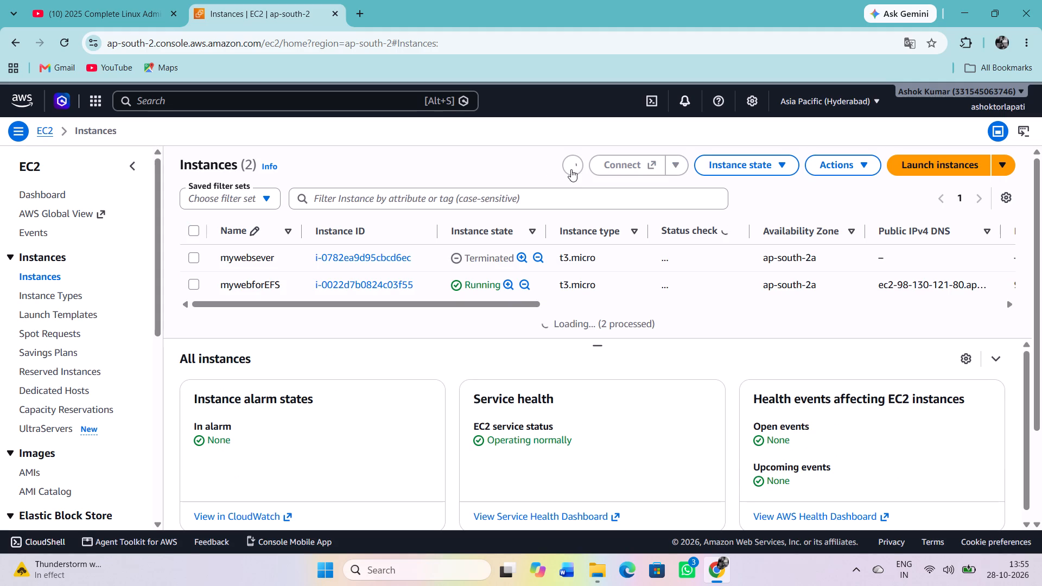
pyautogui.click(571, 169)
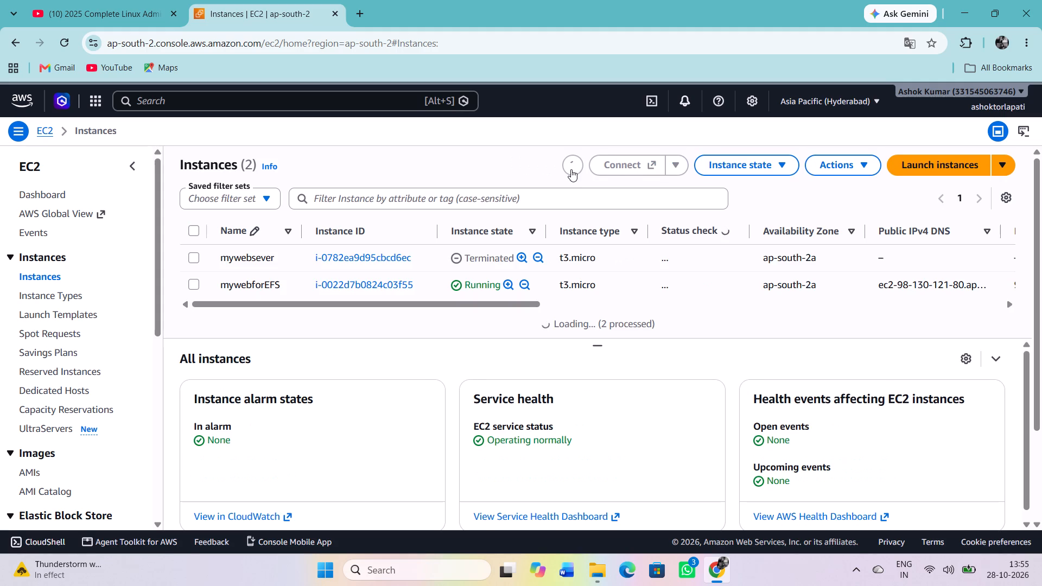
pyautogui.click(571, 169)
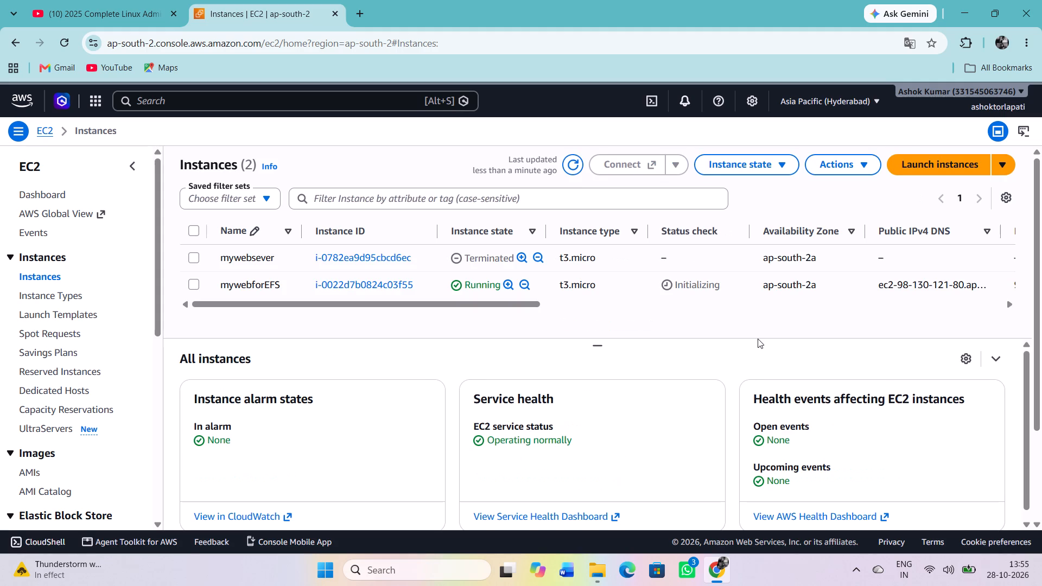
pyautogui.hscroll(-7, 791, 287)
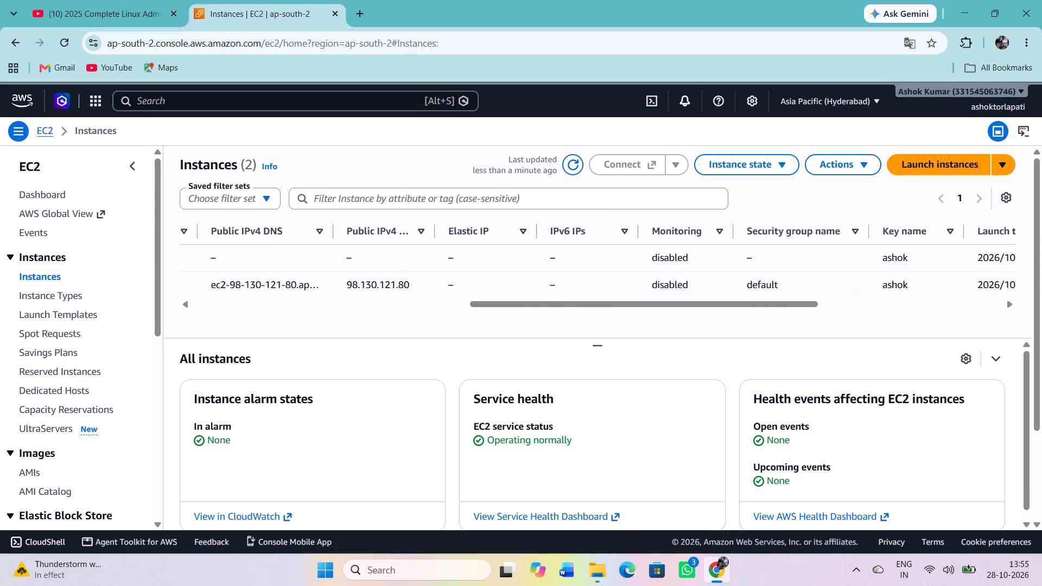
pyautogui.hscroll(-3, 791, 287)
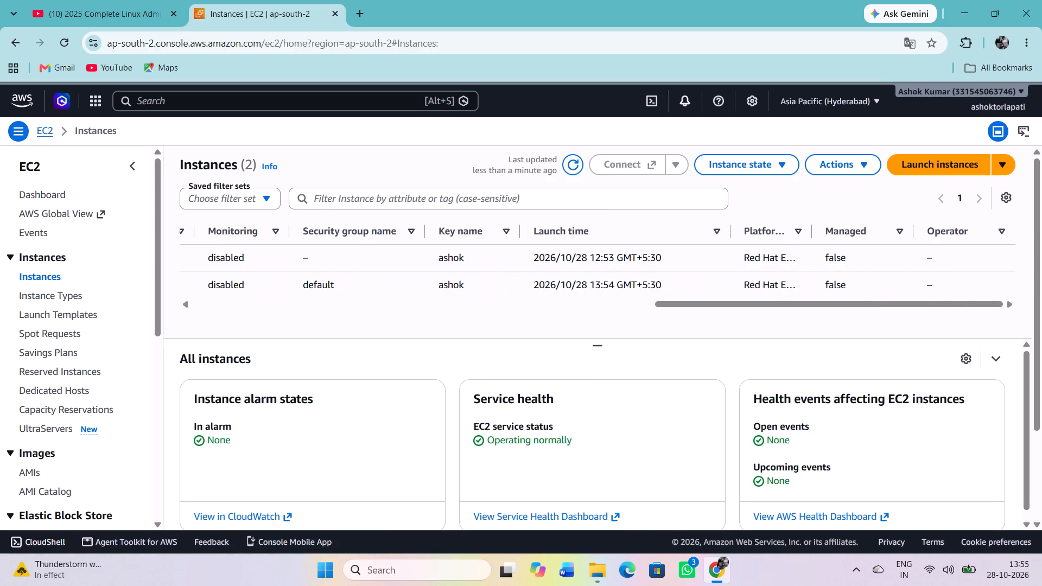
pyautogui.hscroll(-1, 791, 287)
pyautogui.hscroll(7, 791, 287)
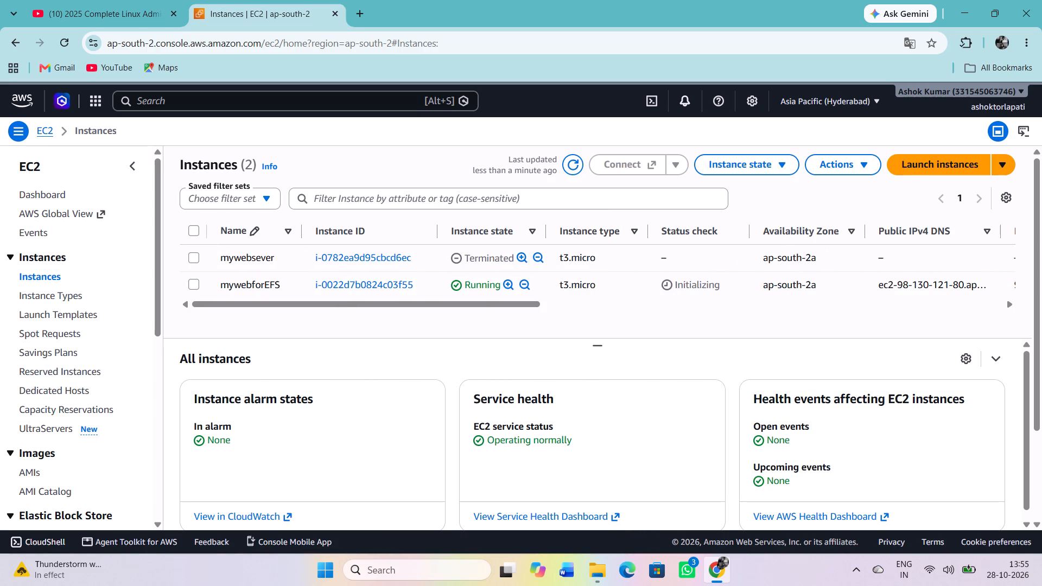
# Go to the EFS service through Console Home and open its file systems list.
pyautogui.click(23, 129)
pyautogui.click(23, 129)
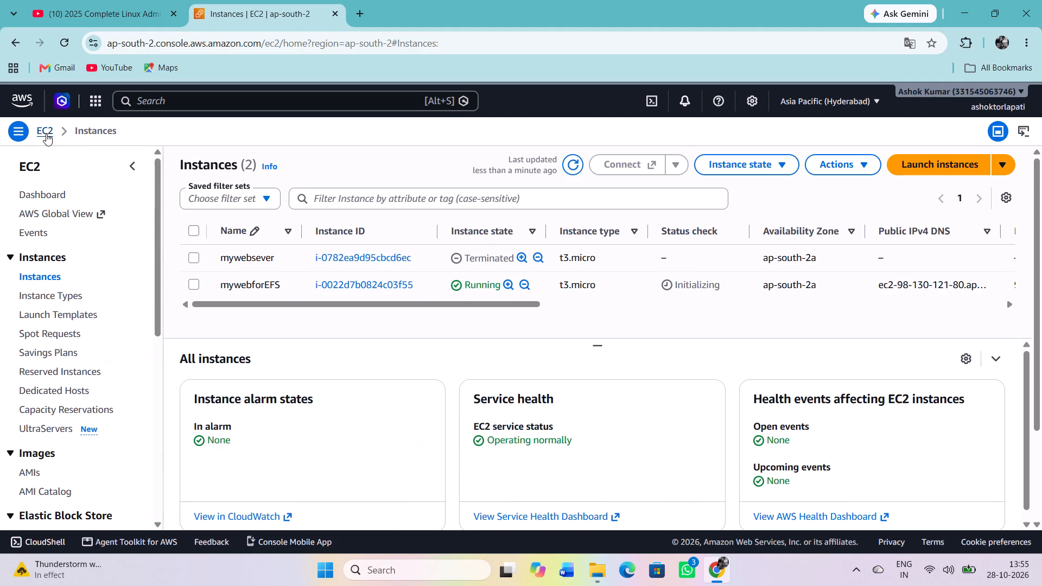
pyautogui.click(27, 93)
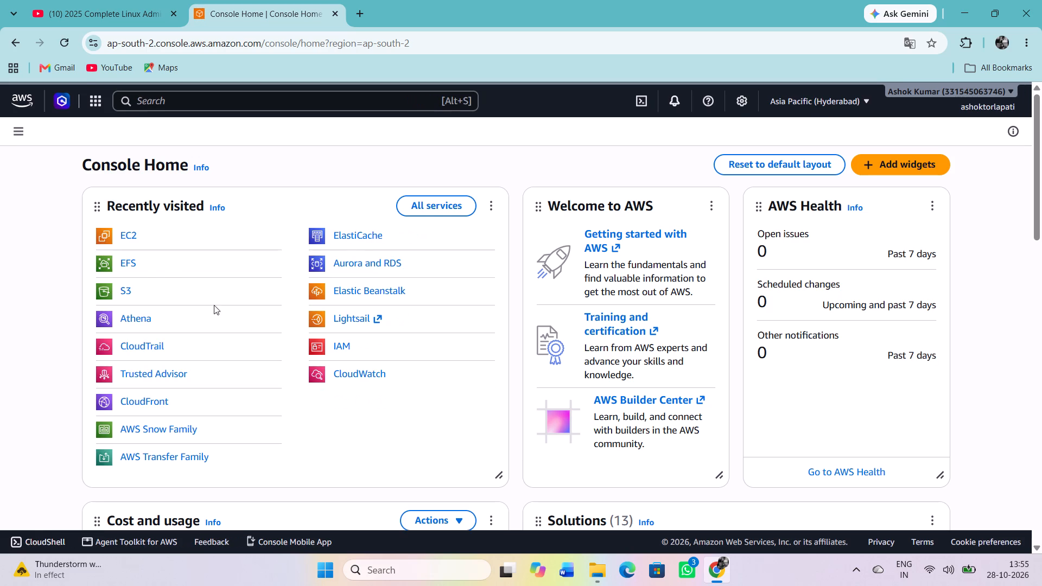
pyautogui.click(130, 259)
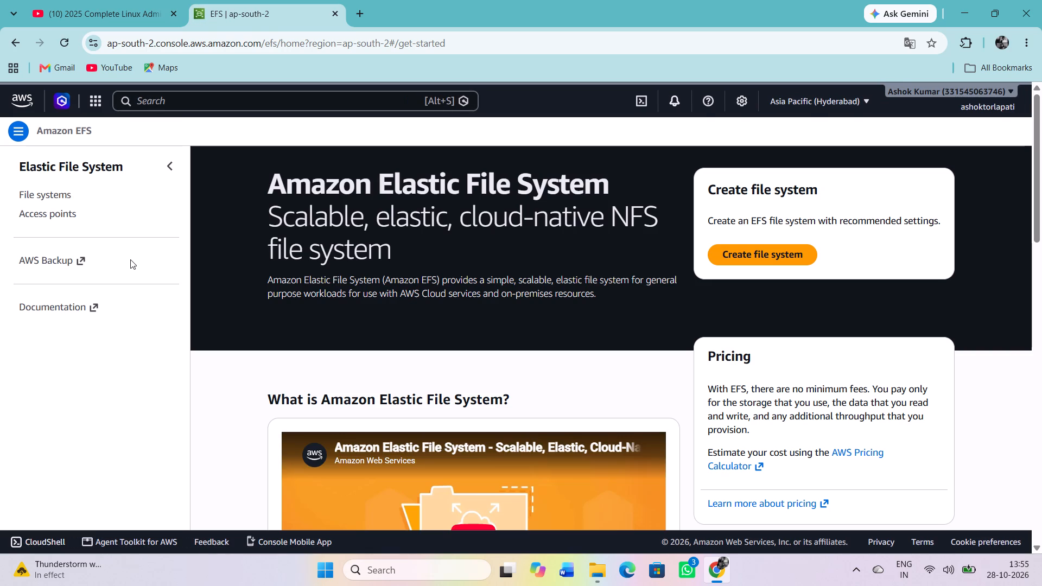
pyautogui.scroll(-6, 438, 310)
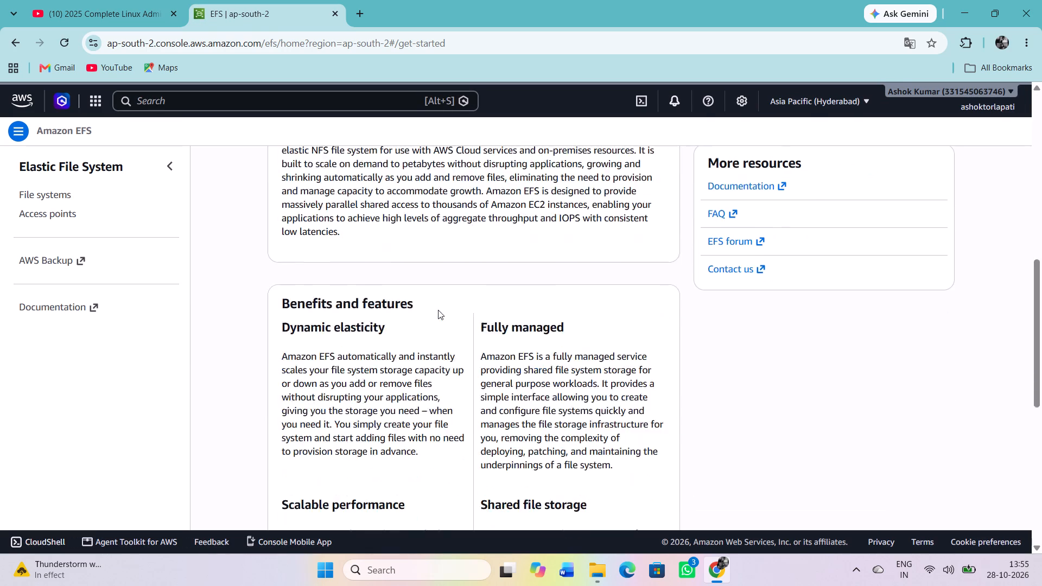
pyautogui.scroll(8, 438, 310)
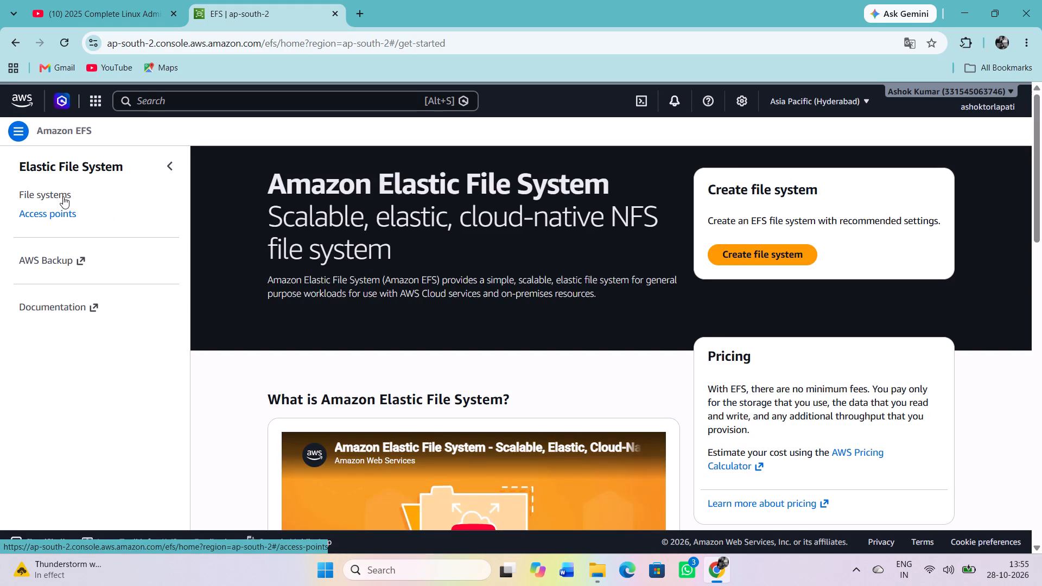
pyautogui.click(63, 194)
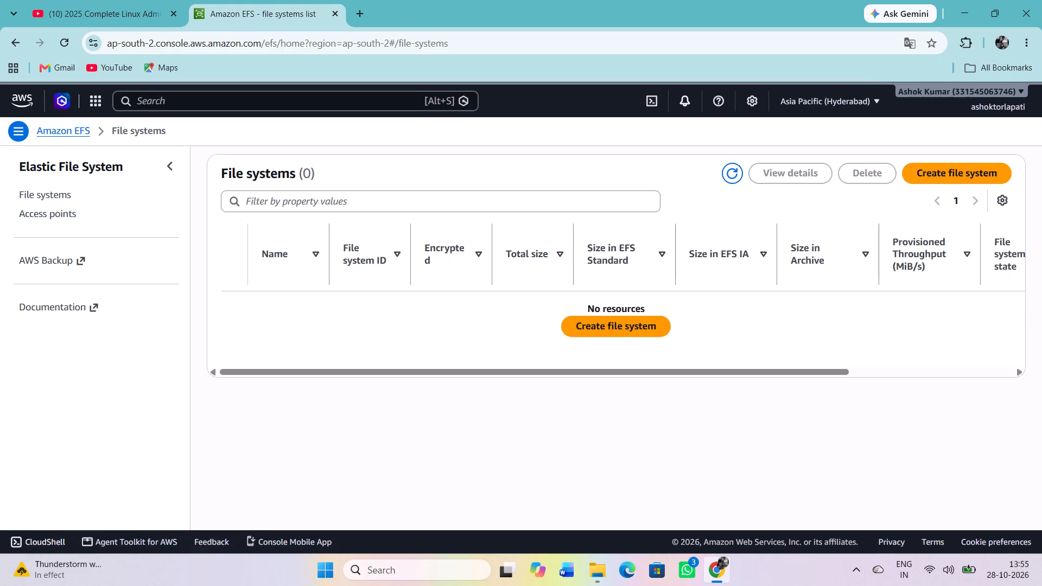
pyautogui.scroll(-2, 579, 256)
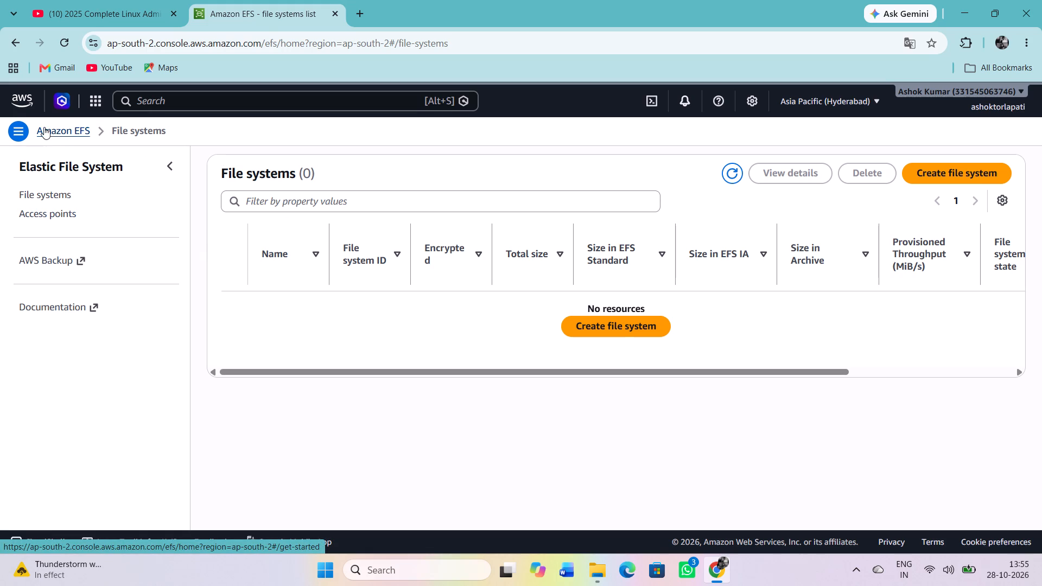
# Return to the EC2 instances list through Console Home, refresh it and examine mywebforEFS's status check and details.
pyautogui.click(22, 92)
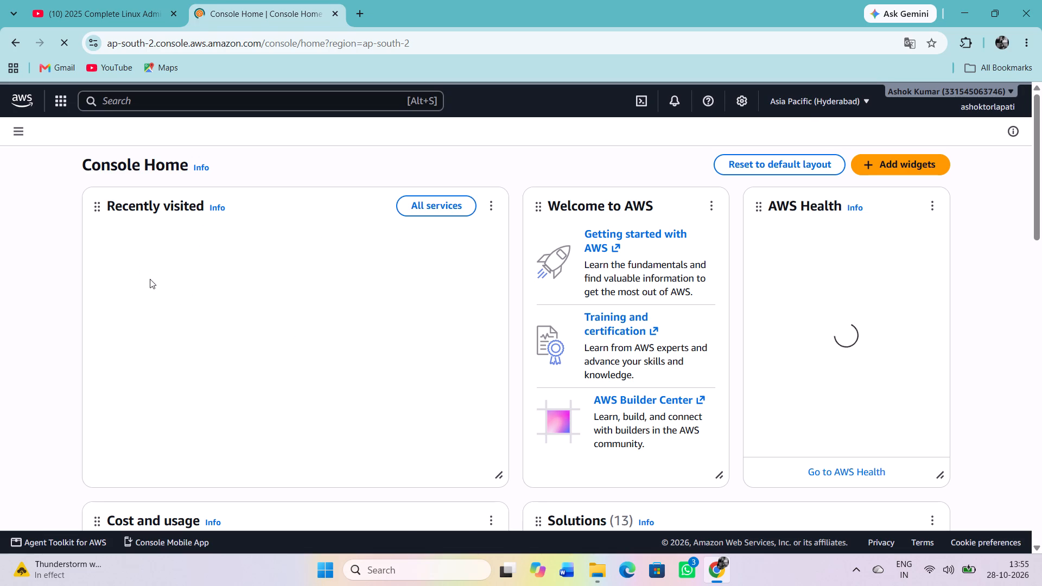
pyautogui.click(129, 262)
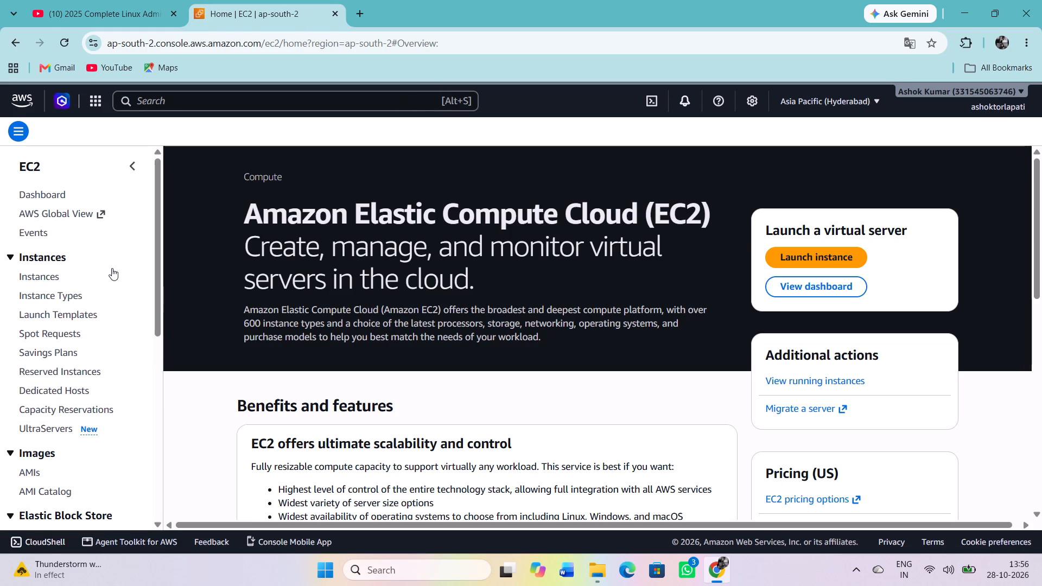
pyautogui.click(70, 275)
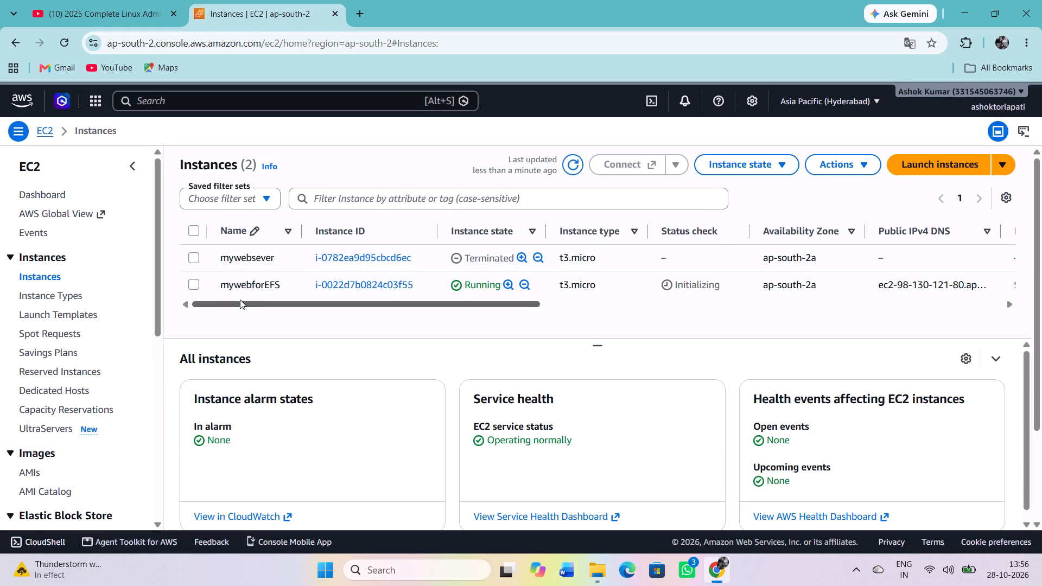
pyautogui.click(192, 283)
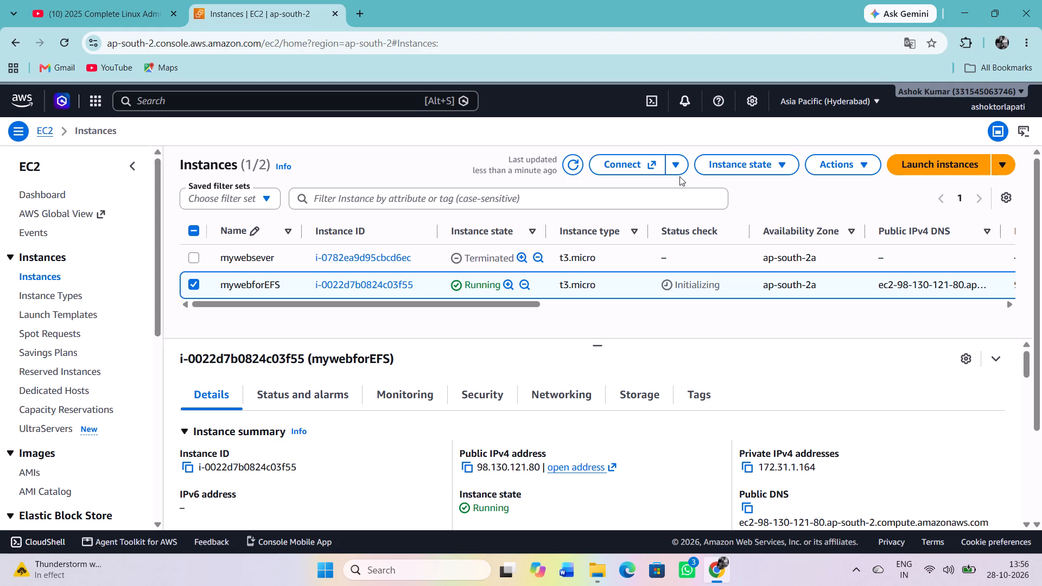
pyautogui.click(570, 164)
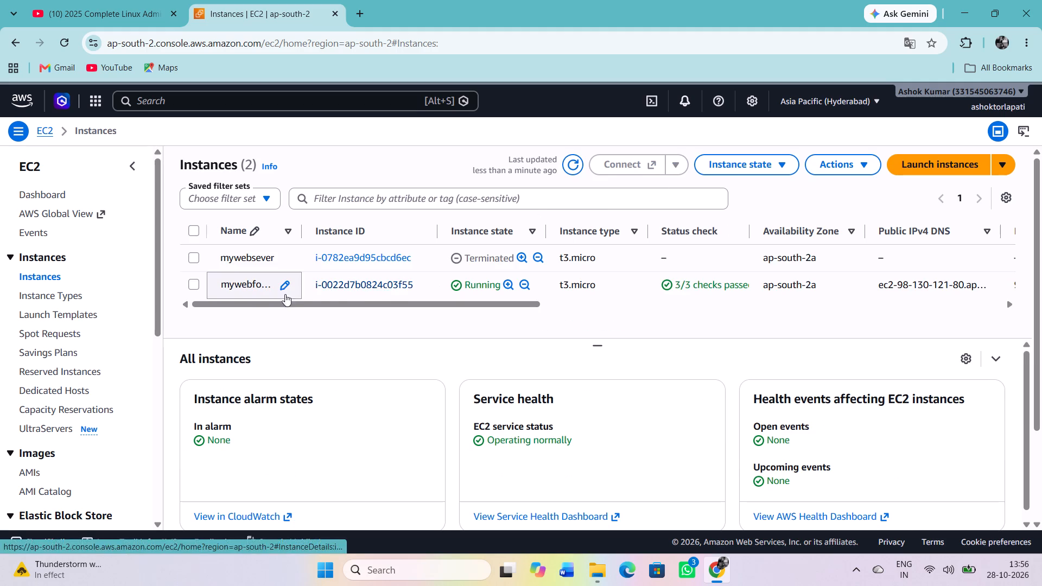
pyautogui.click(193, 285)
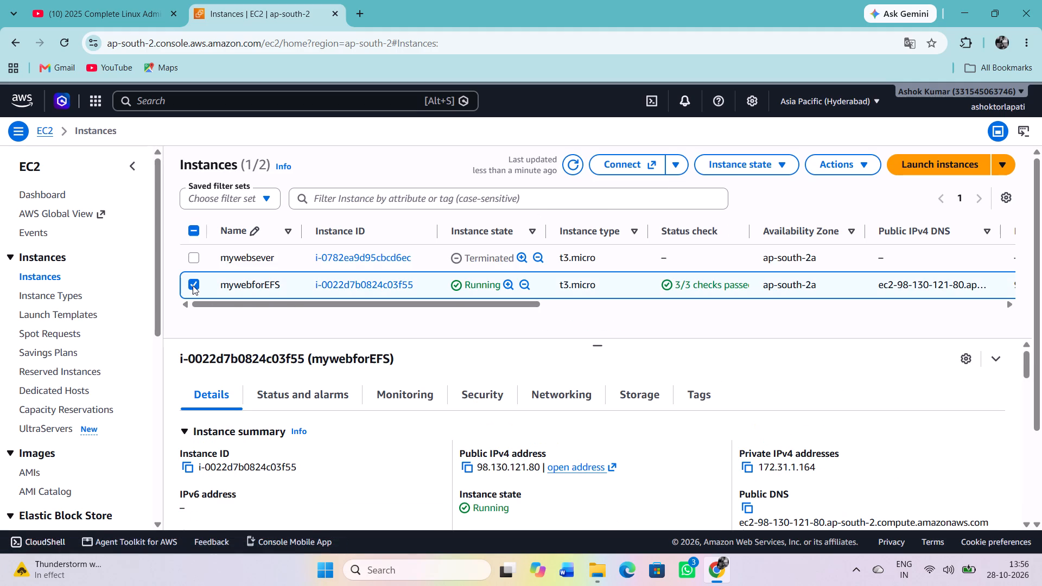
pyautogui.click(850, 162)
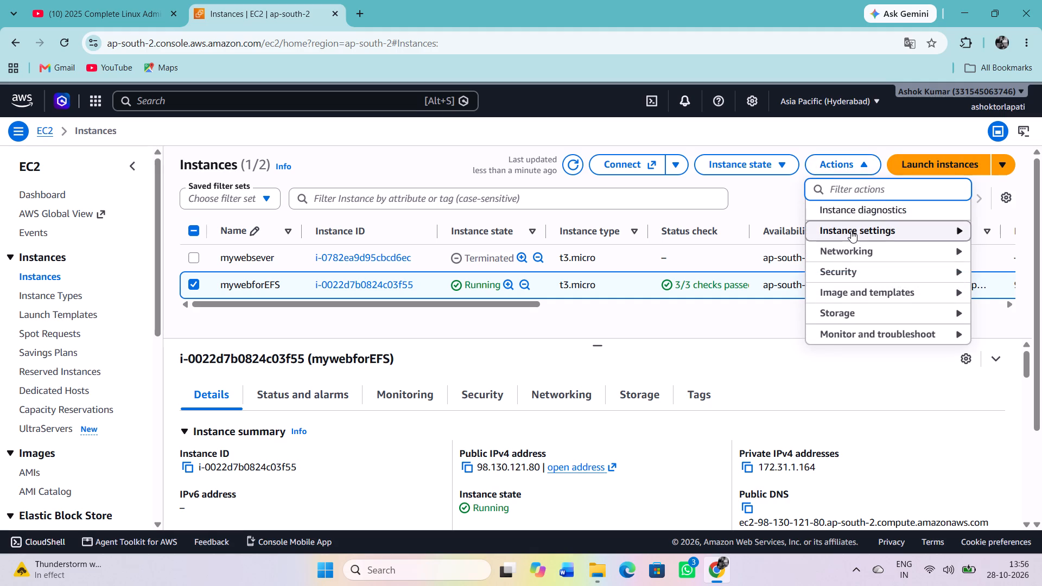
pyautogui.click(851, 231)
pyautogui.click(798, 135)
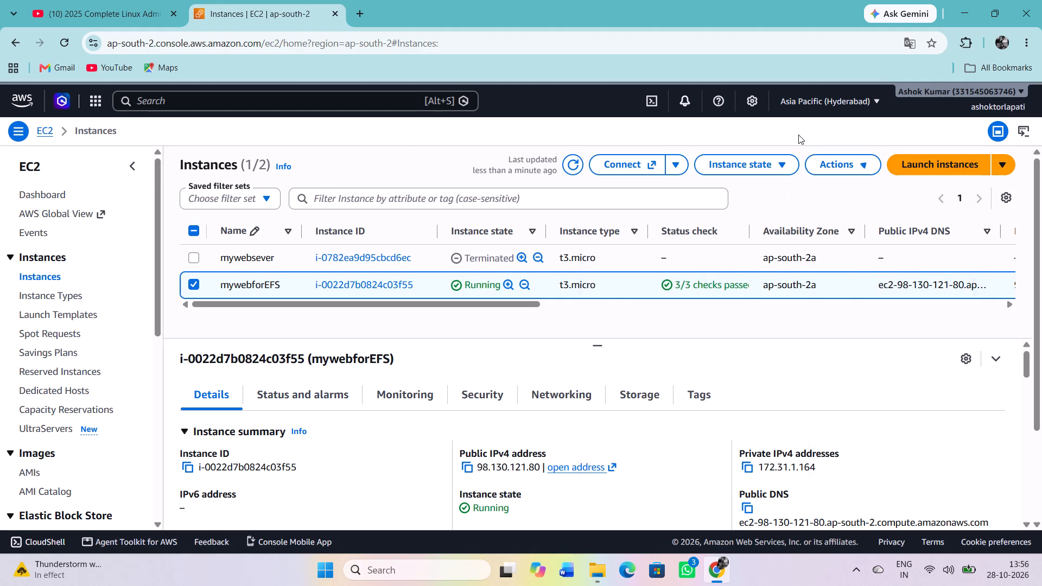
pyautogui.click(566, 171)
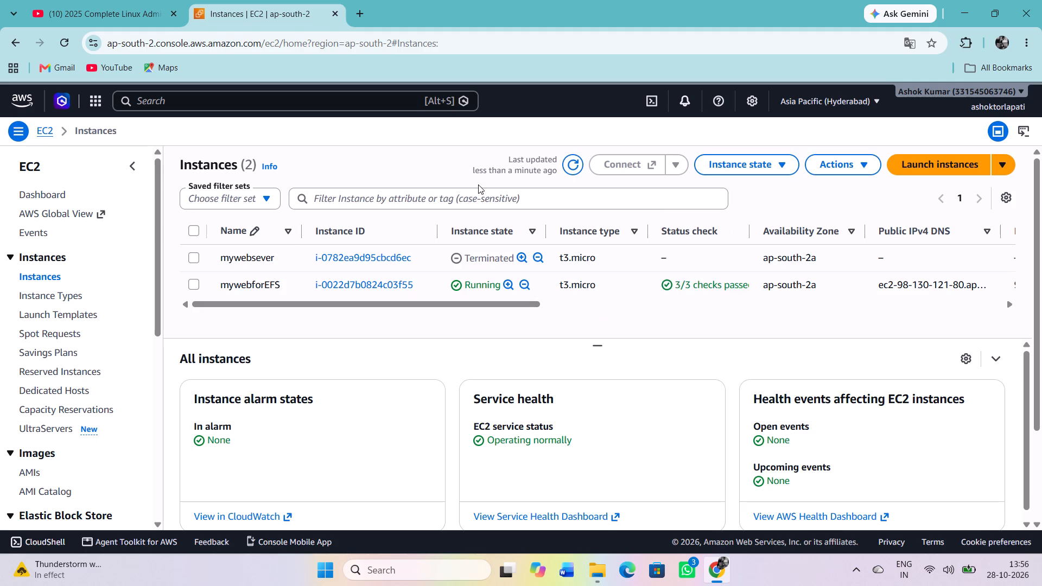
pyautogui.click(202, 285)
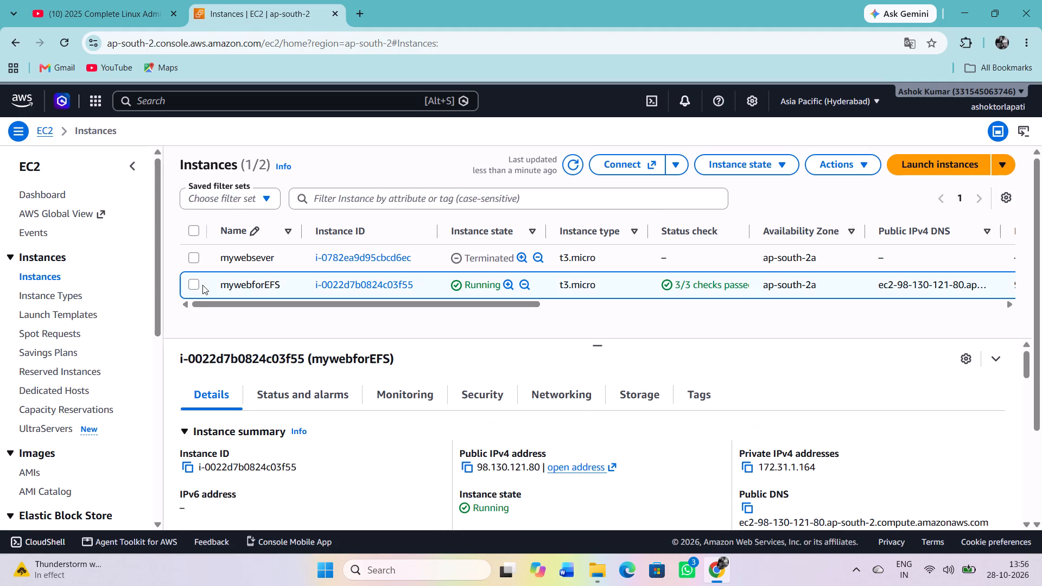
# Go to EFS through Console Home, refresh the file systems list and examine the existing file systems and access points.
pyautogui.click(26, 97)
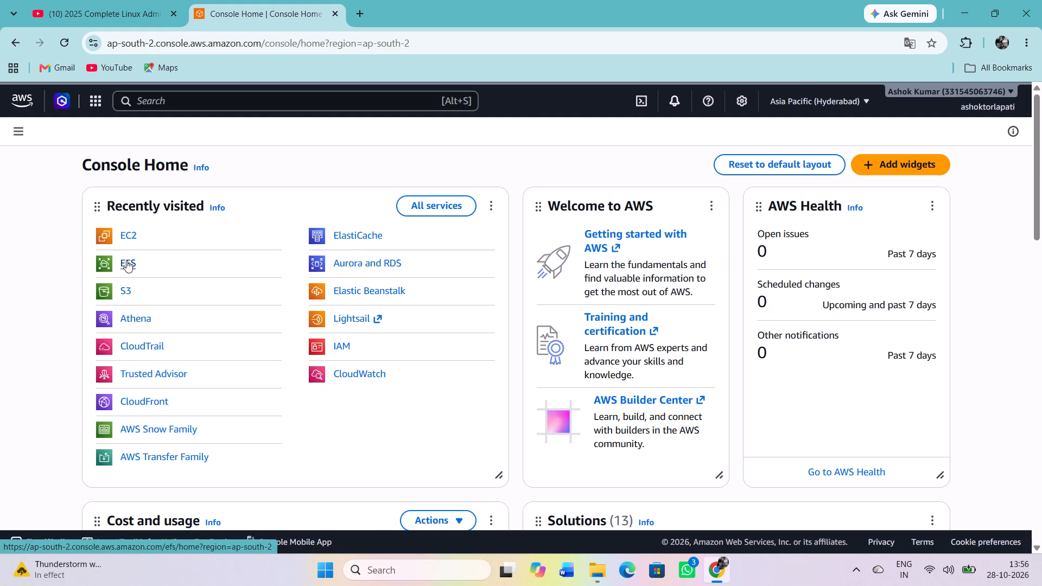
pyautogui.click(126, 260)
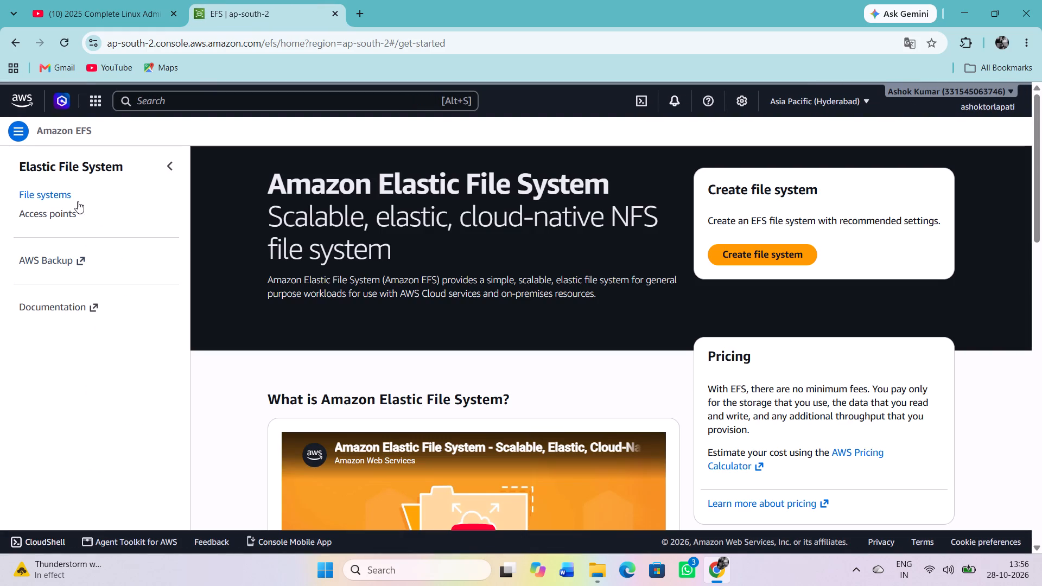
pyautogui.click(72, 198)
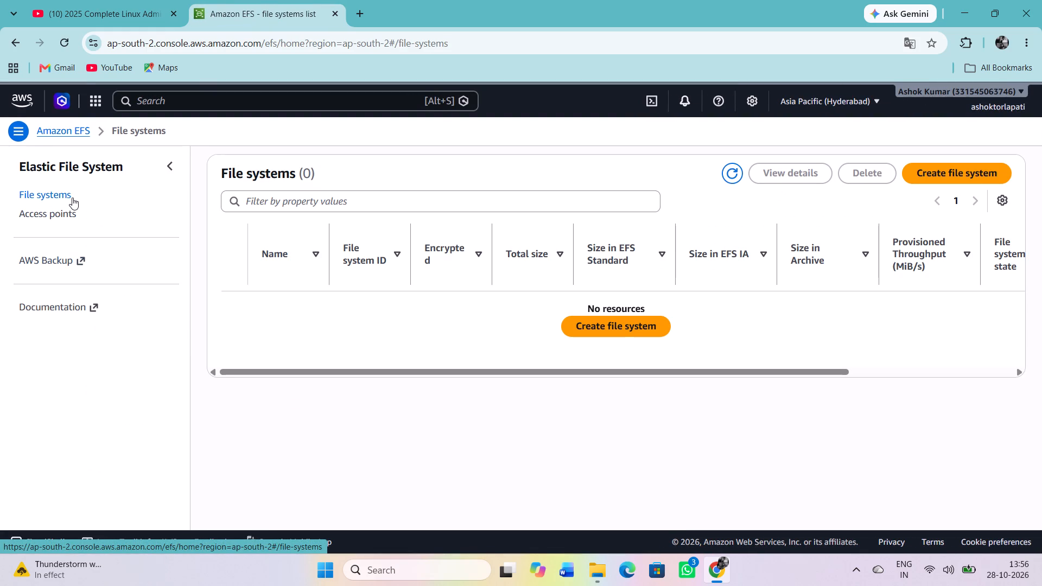
pyautogui.hscroll(-2, 443, 265)
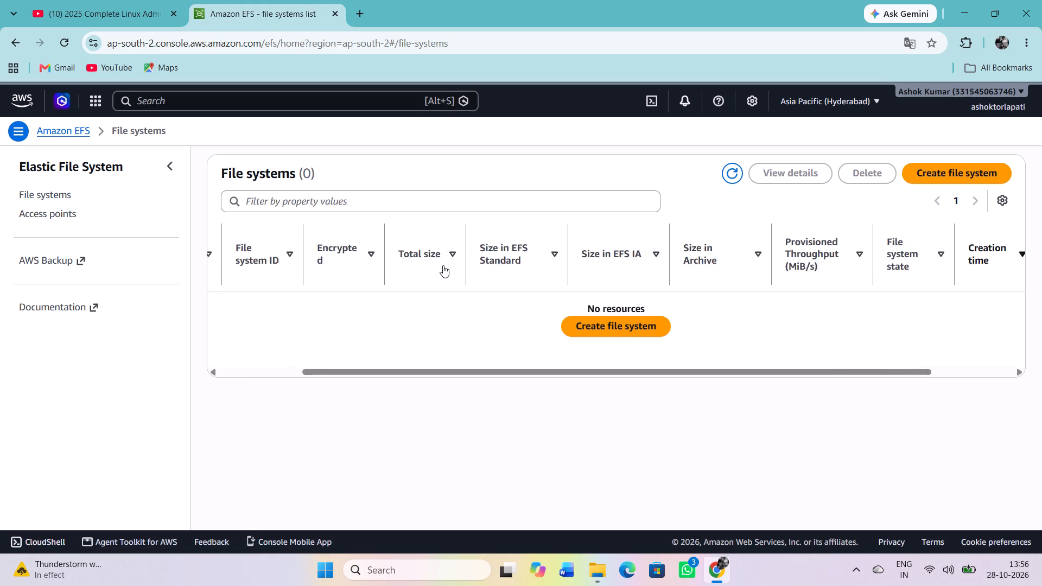
pyautogui.hscroll(-5, 443, 265)
pyautogui.hscroll(7, 443, 265)
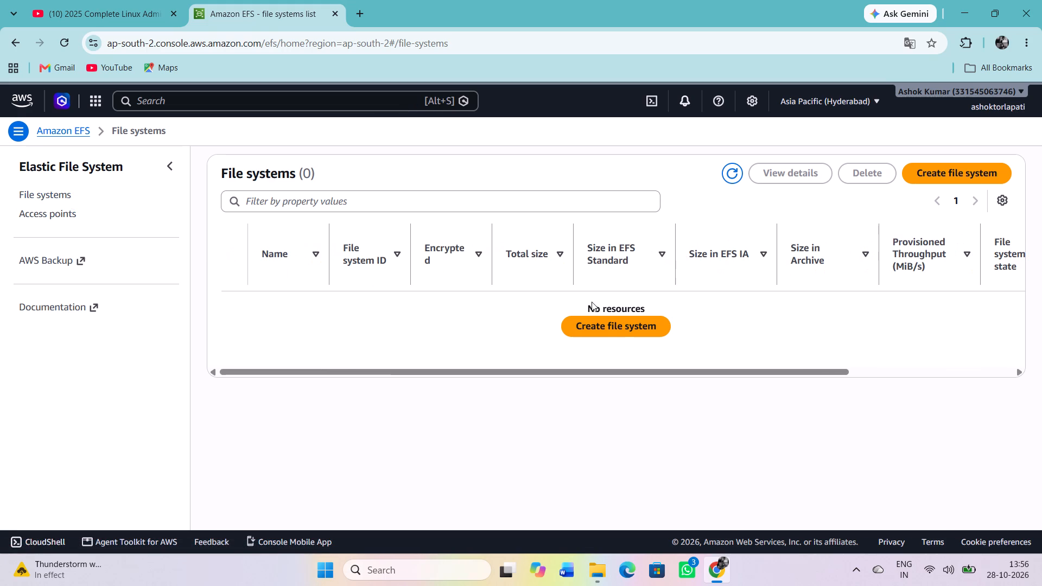
pyautogui.click(729, 179)
pyautogui.click(729, 179)
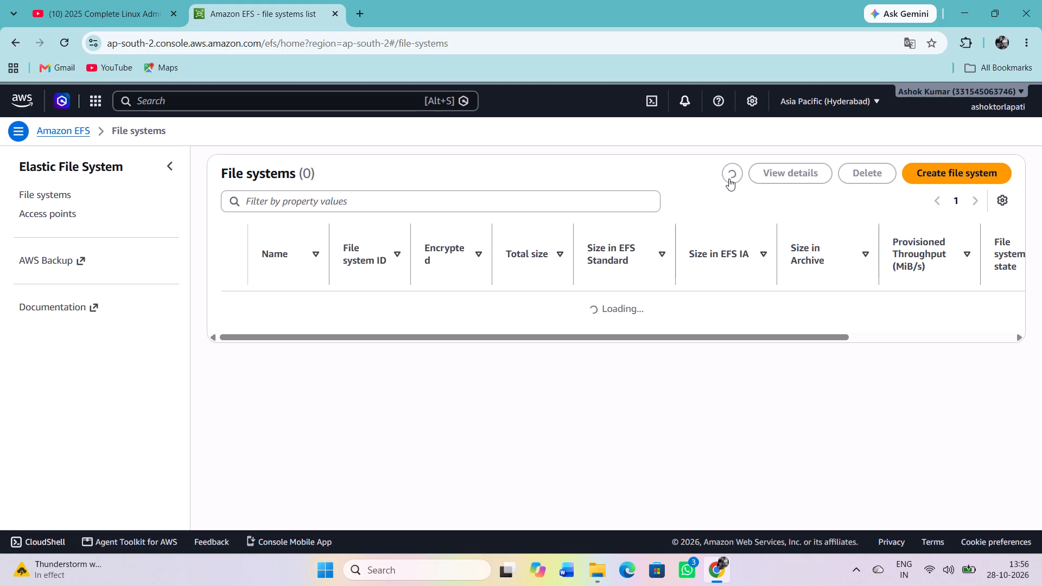
pyautogui.click(729, 179)
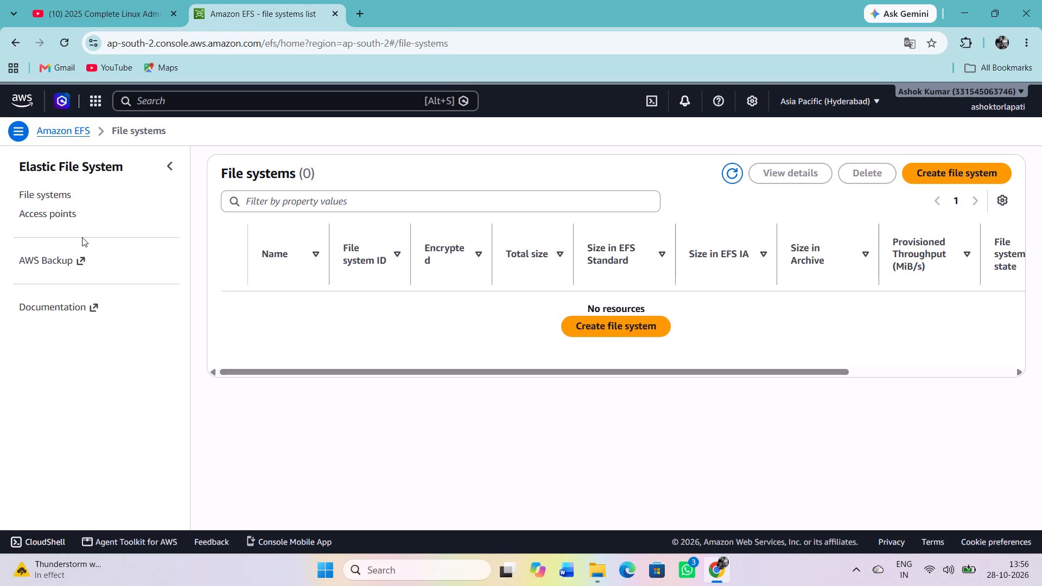
pyautogui.click(61, 212)
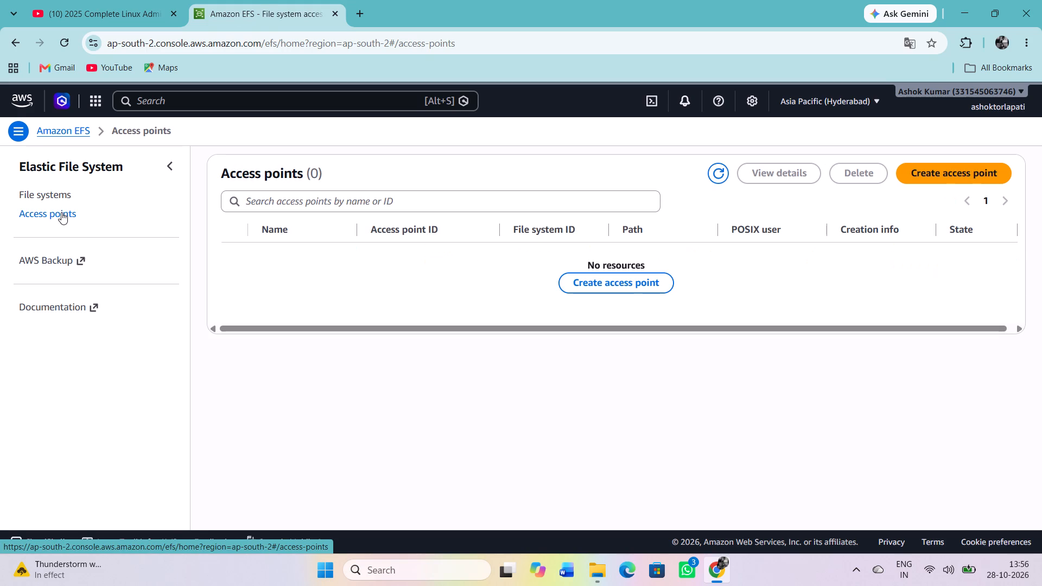
pyautogui.click(56, 190)
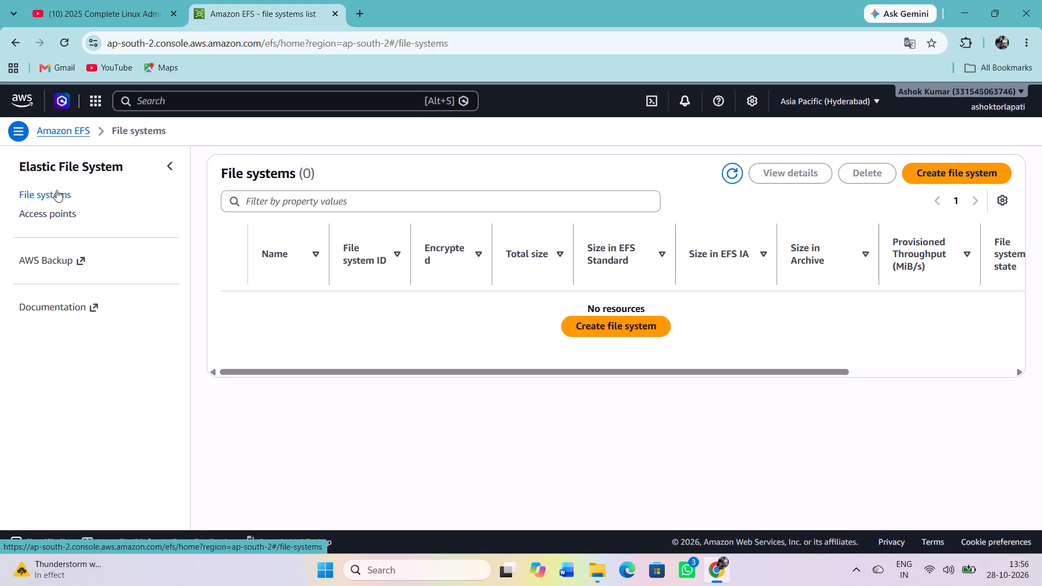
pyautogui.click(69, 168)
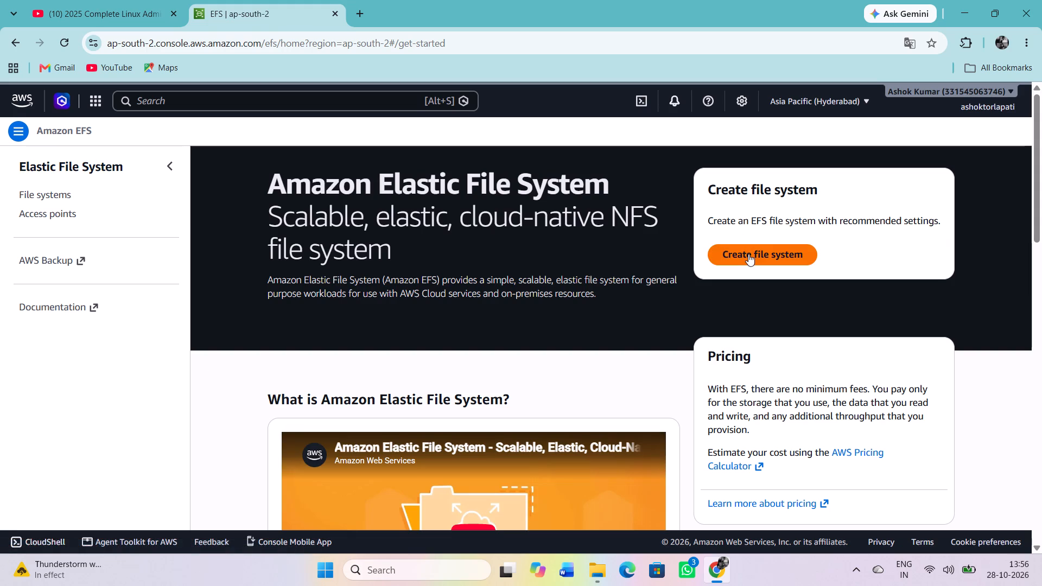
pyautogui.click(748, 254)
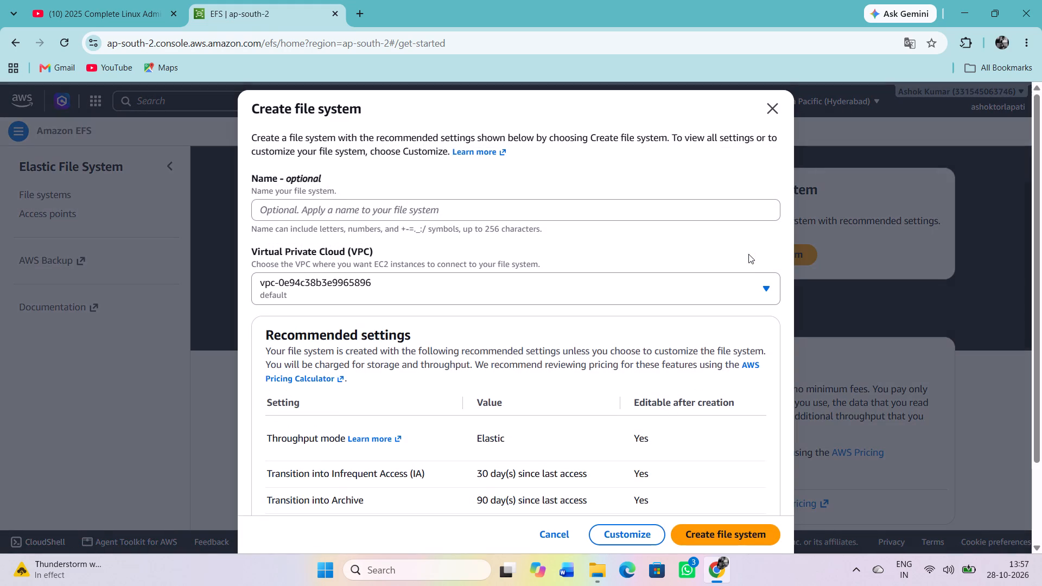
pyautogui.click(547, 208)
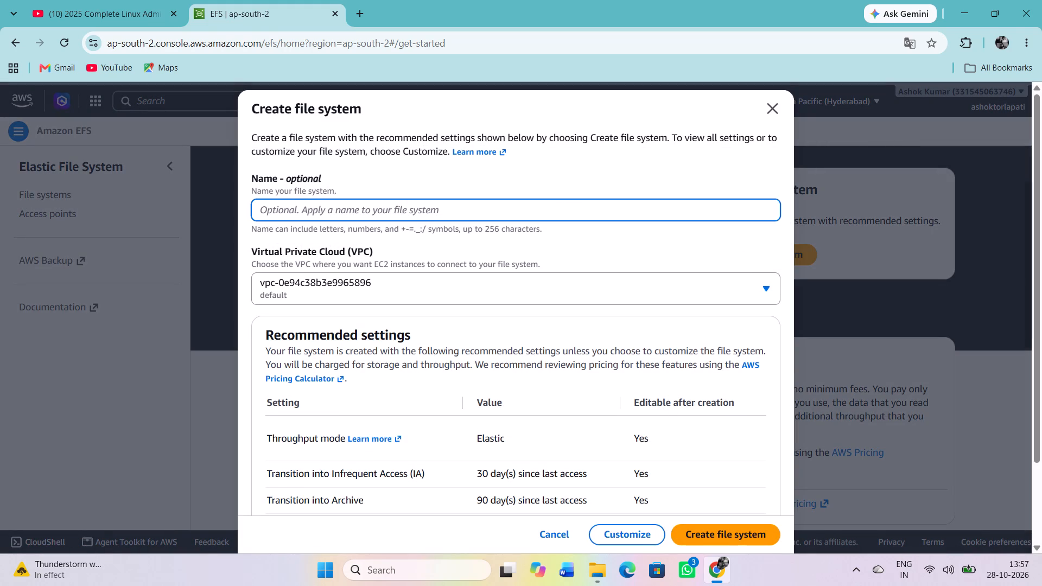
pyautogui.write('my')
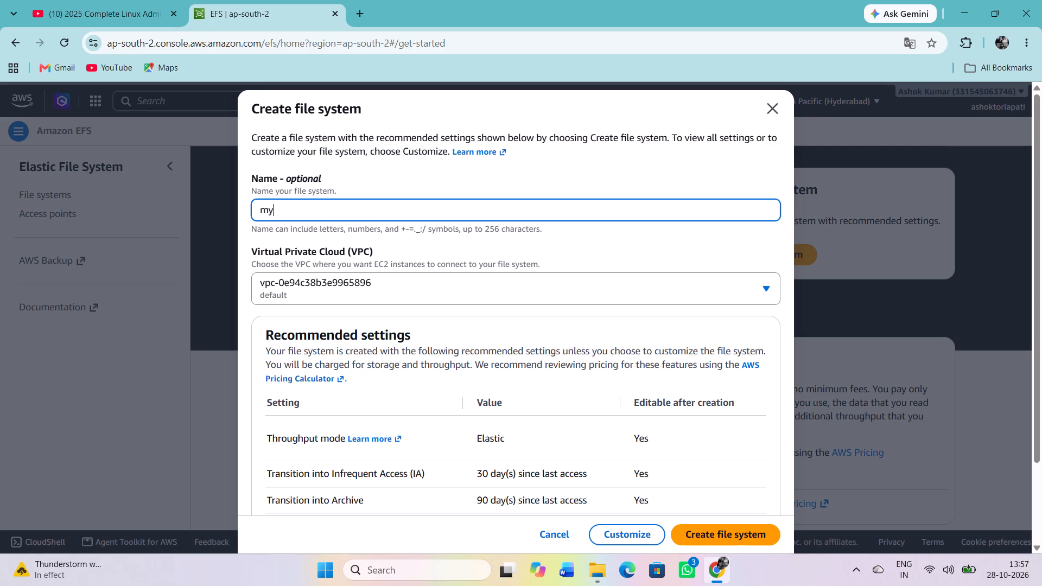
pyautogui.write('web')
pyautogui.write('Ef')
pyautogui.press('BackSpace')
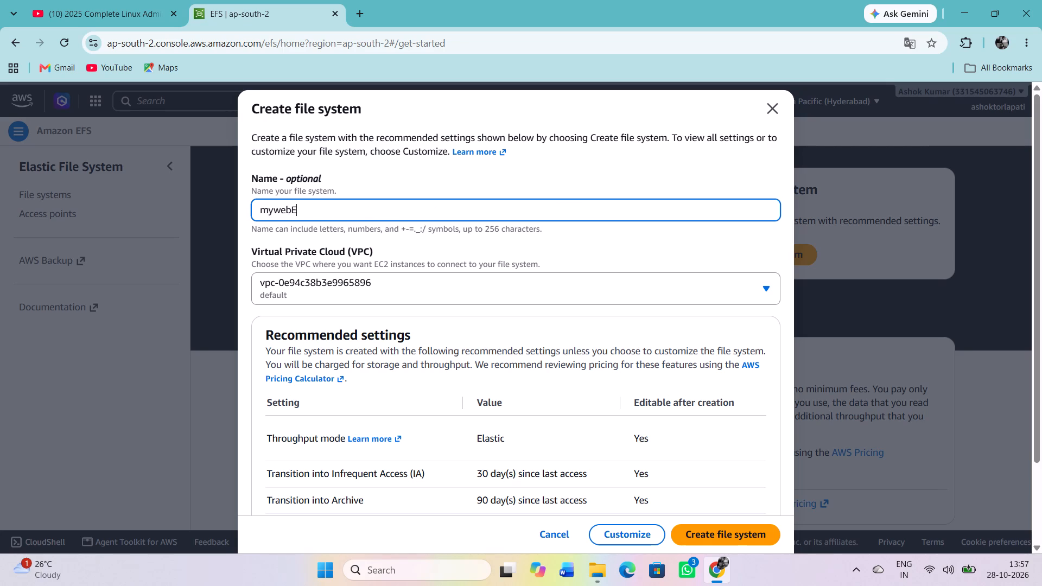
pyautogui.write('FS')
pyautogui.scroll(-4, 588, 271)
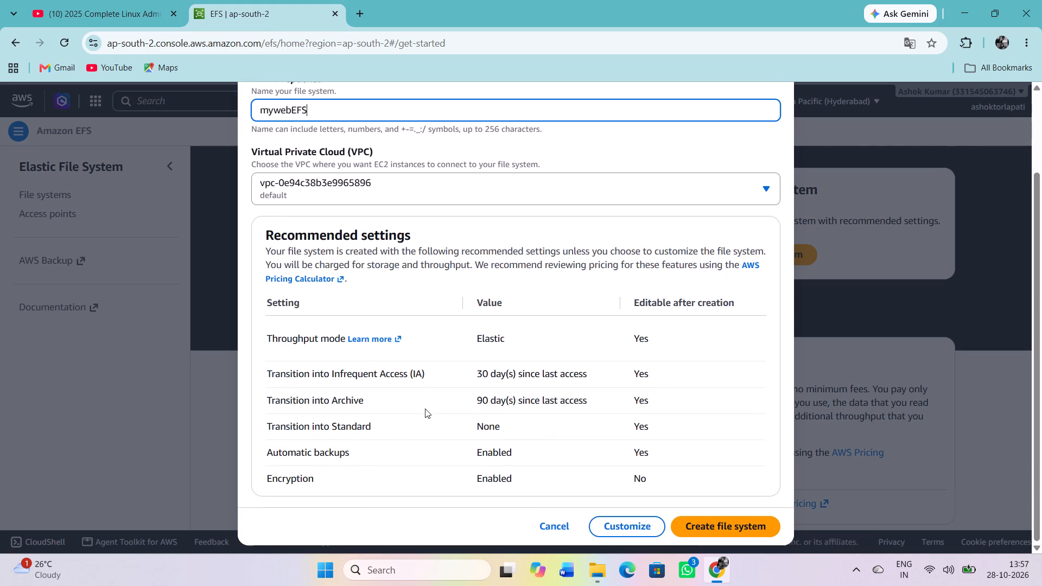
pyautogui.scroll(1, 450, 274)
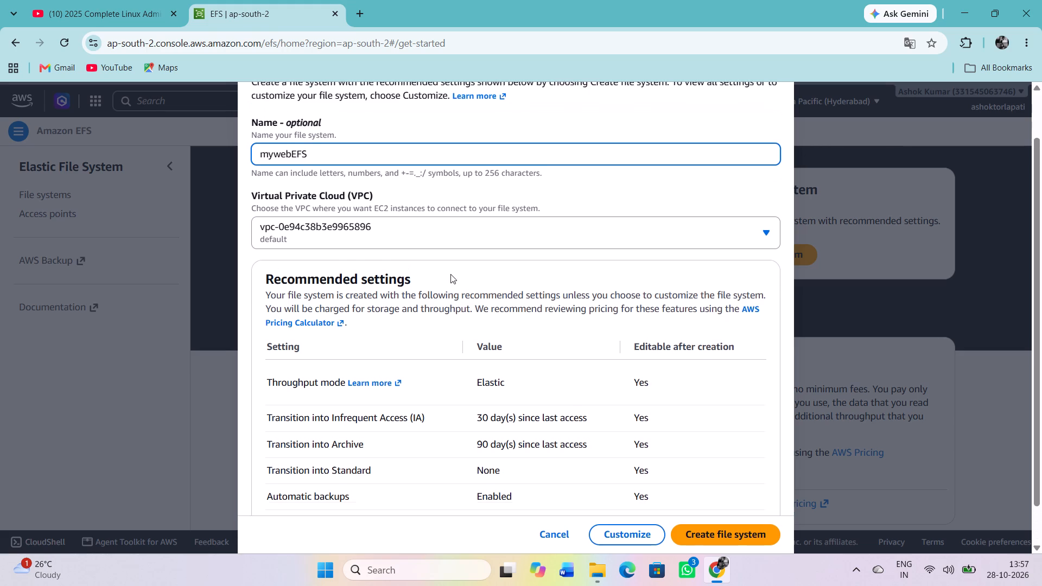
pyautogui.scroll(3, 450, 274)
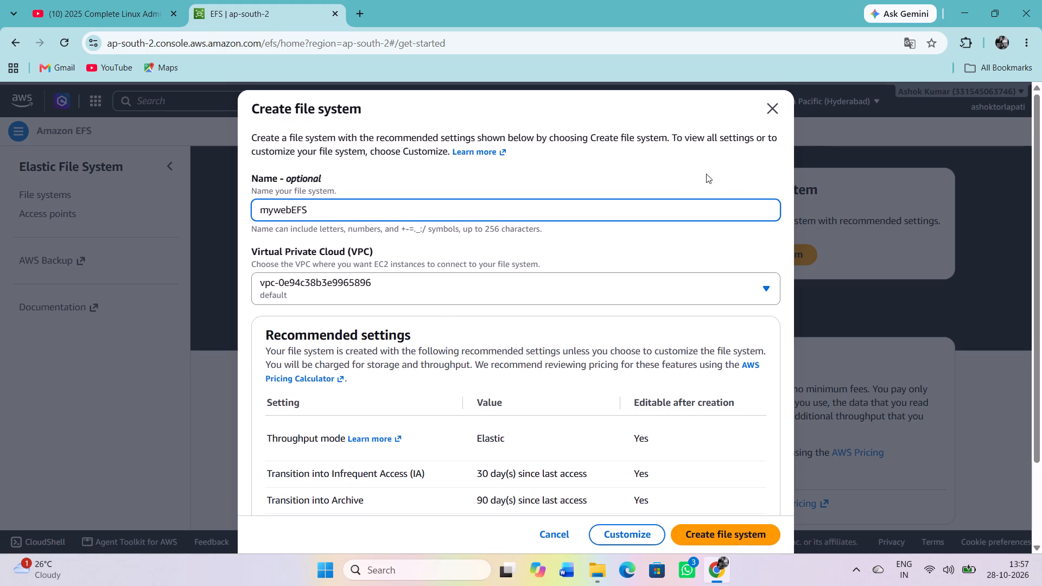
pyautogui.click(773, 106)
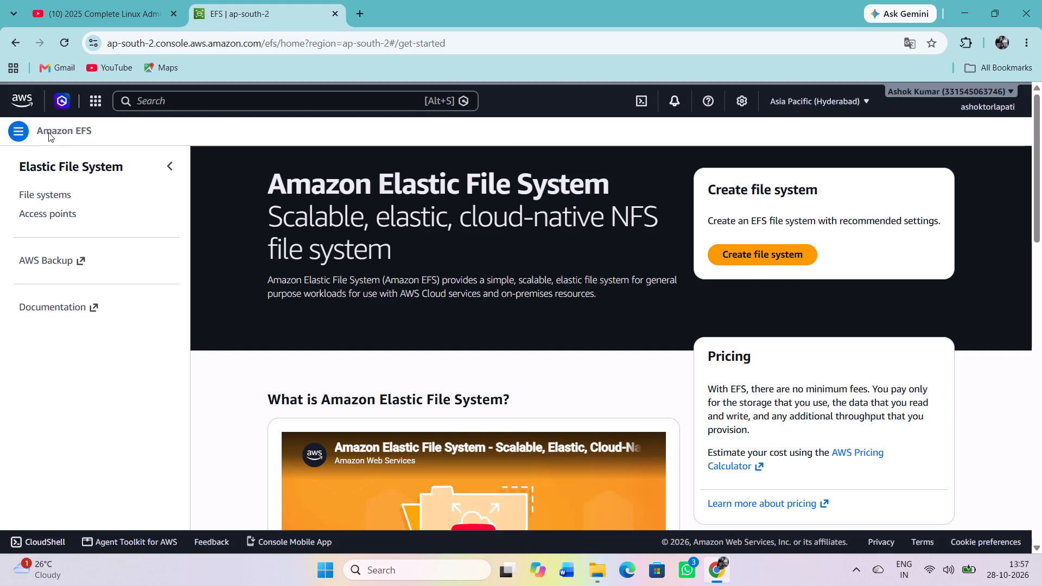
# Go back to the EC2 instances list through Console Home and open the form for launching another instance.
pyautogui.click(20, 96)
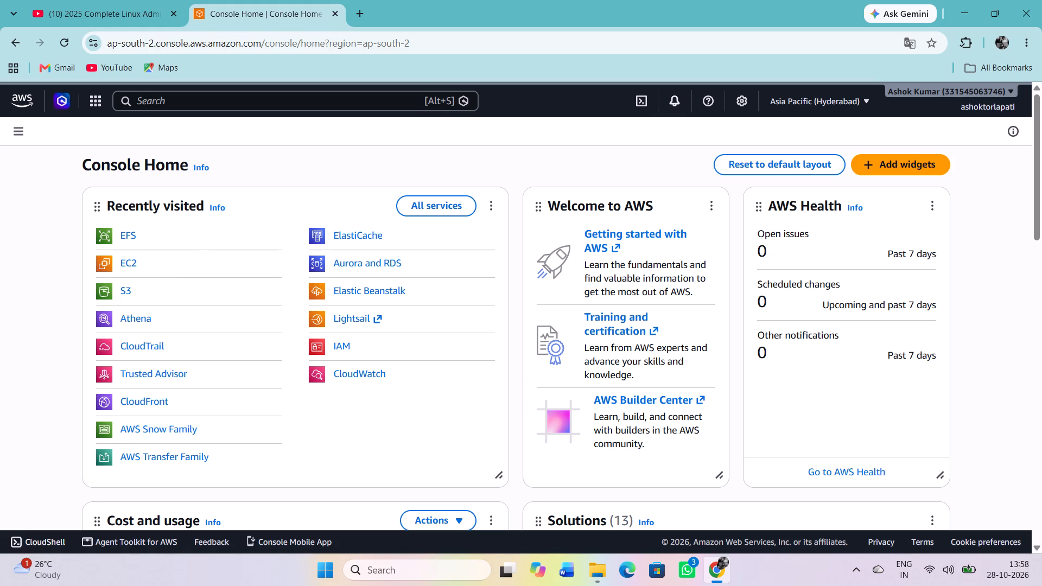
pyautogui.click(130, 260)
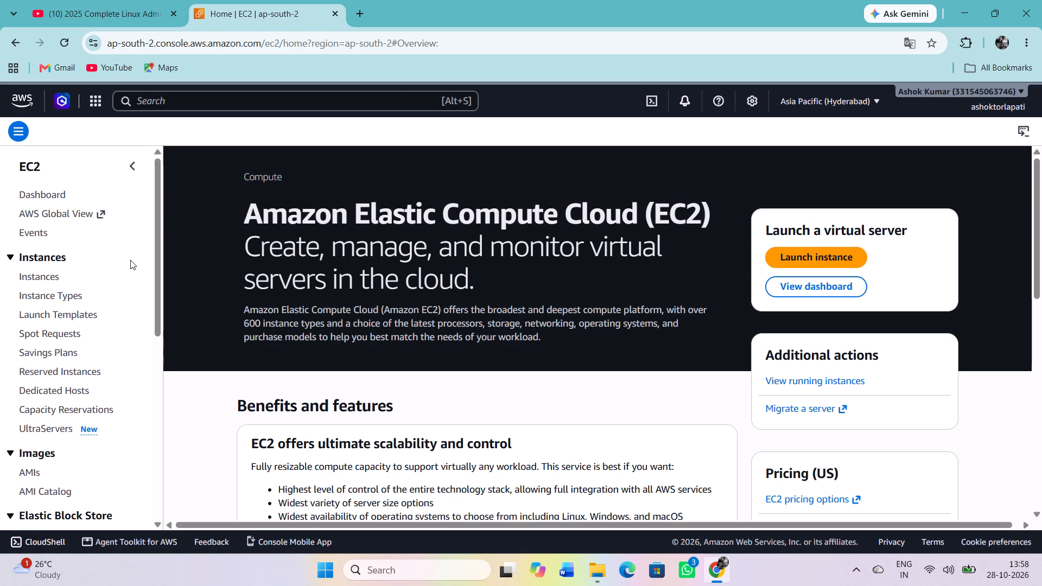
pyautogui.click(53, 279)
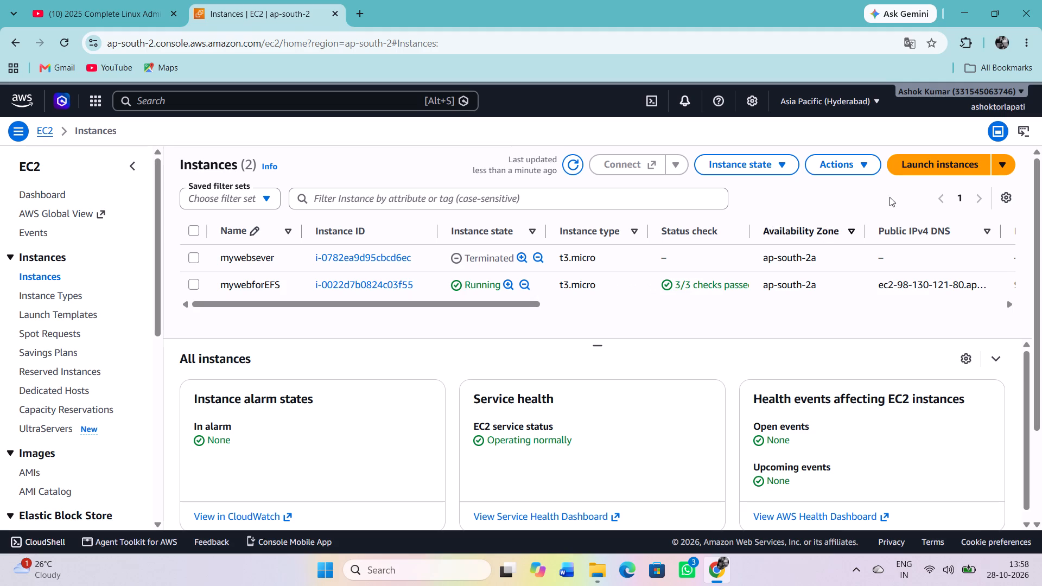
pyautogui.click(941, 167)
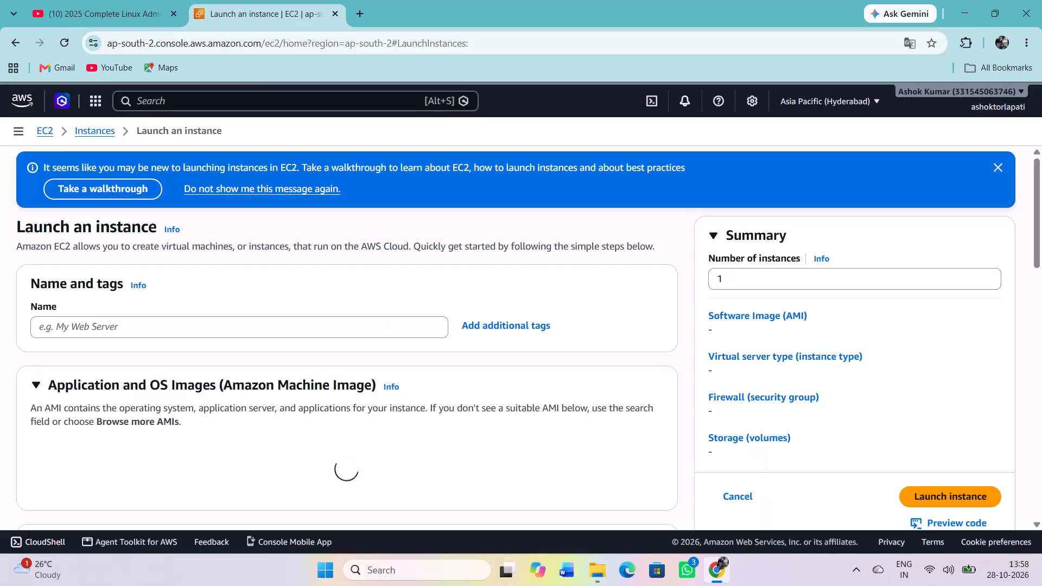
# Name the new instance mywebEFS.
pyautogui.click(338, 322)
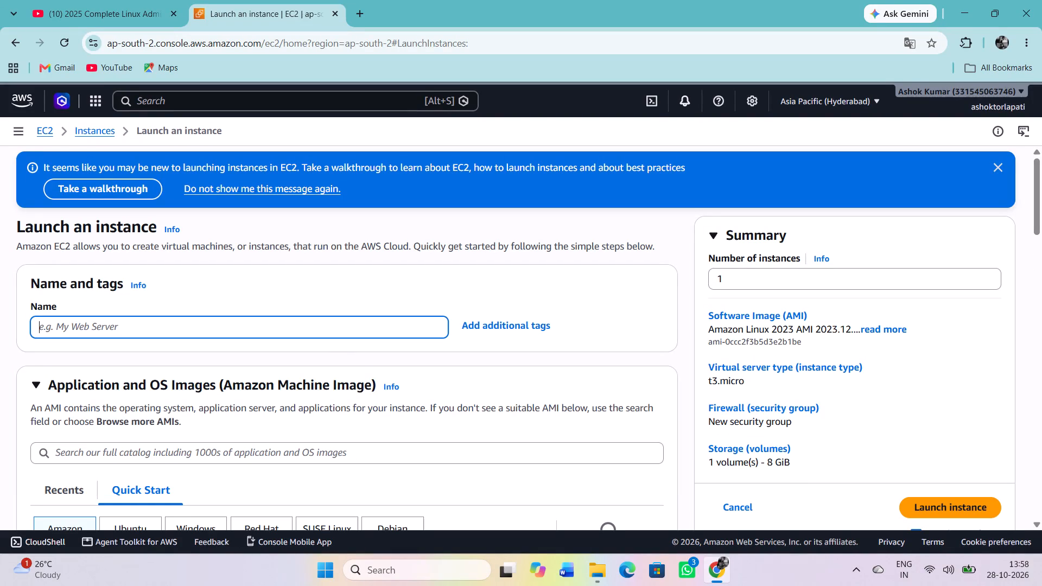
pyautogui.press('m')
pyautogui.press('y')
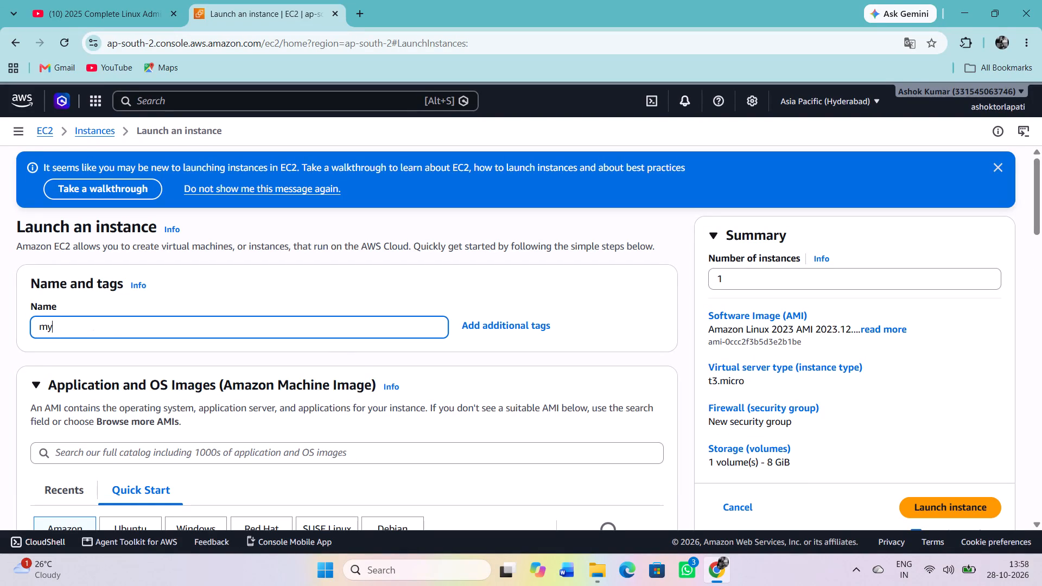
pyautogui.write('web')
pyautogui.hotkey('ctrl', 'e')
pyautogui.write('fs')
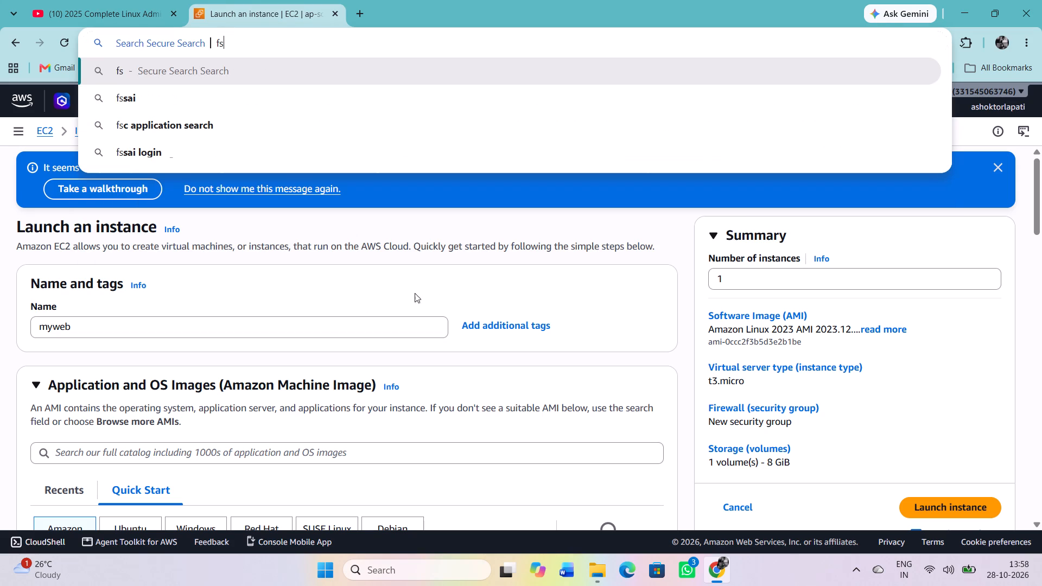
pyautogui.click(266, 321)
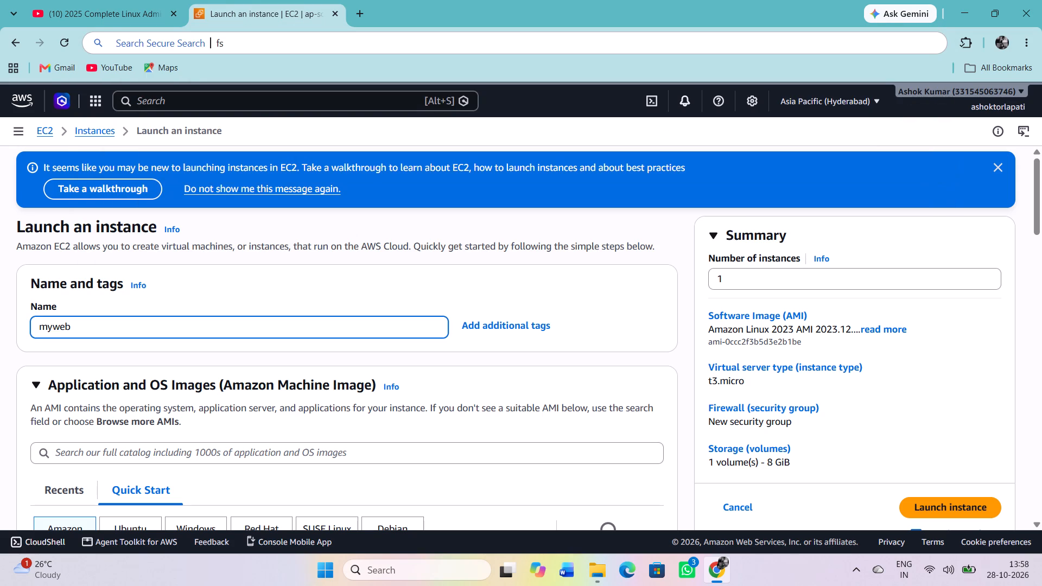
pyautogui.click(250, 44)
pyautogui.press('BackSpace')
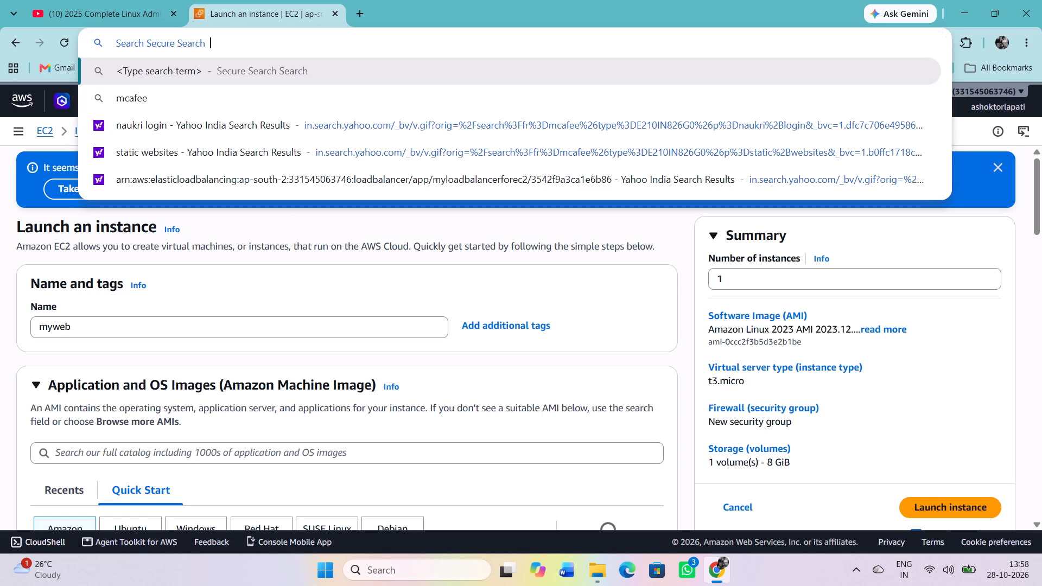
pyautogui.click(204, 317)
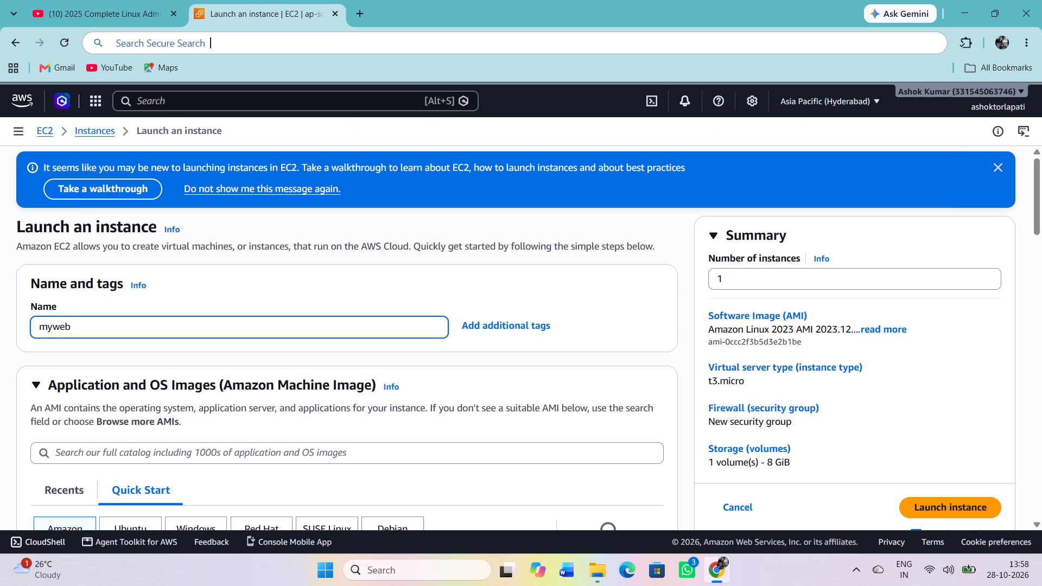
pyautogui.write('EFS')
# Browse more AMIs, filter to free tier only and select the 64-bit (x86) Red Hat Enterprise Linux 10 (HVM), SSD Volume Type image.
pyautogui.scroll(-2, 386, 334)
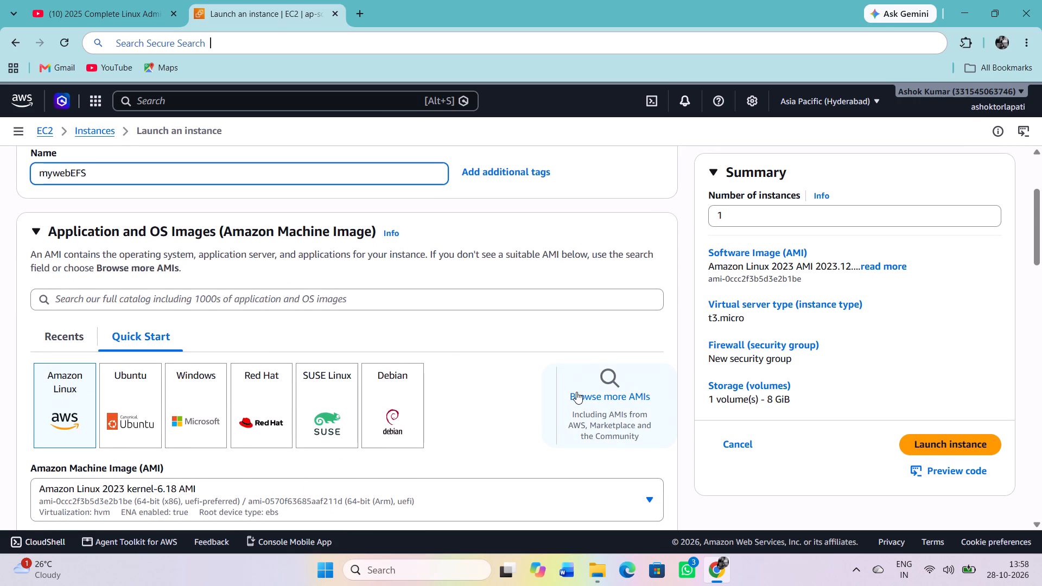
pyautogui.click(576, 392)
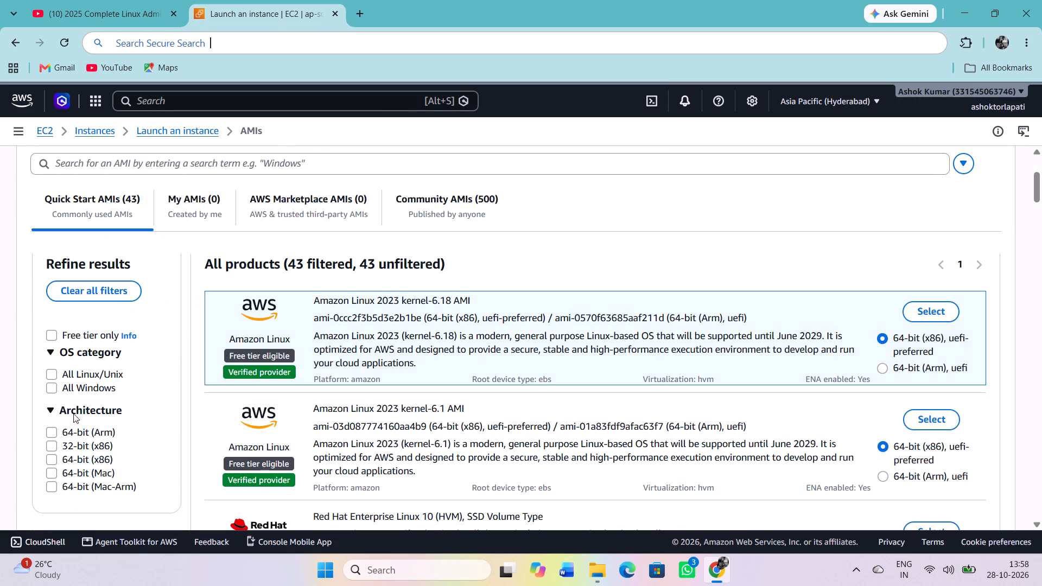
pyautogui.click(49, 340)
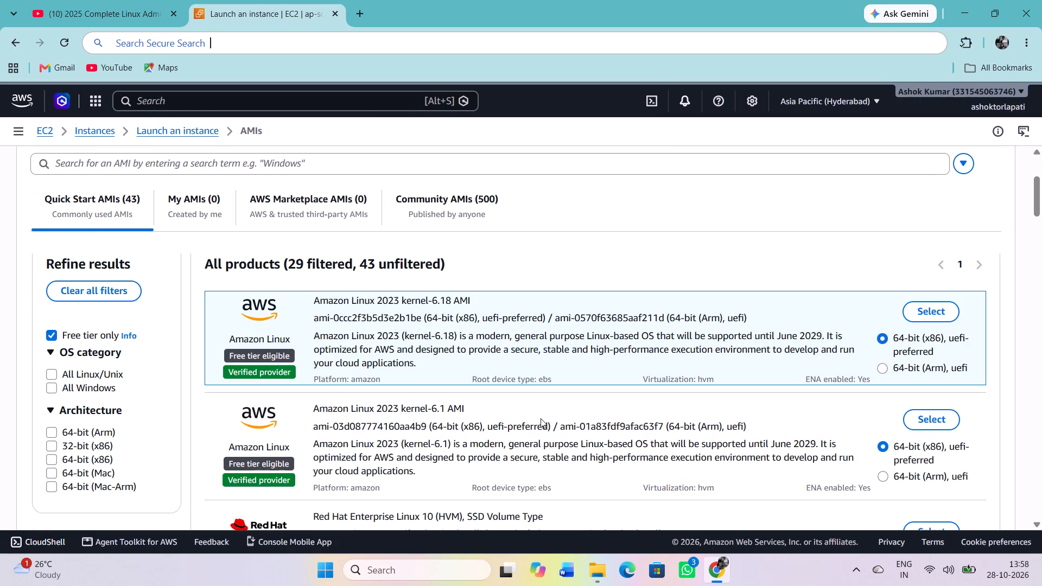
pyautogui.scroll(-2, 685, 427)
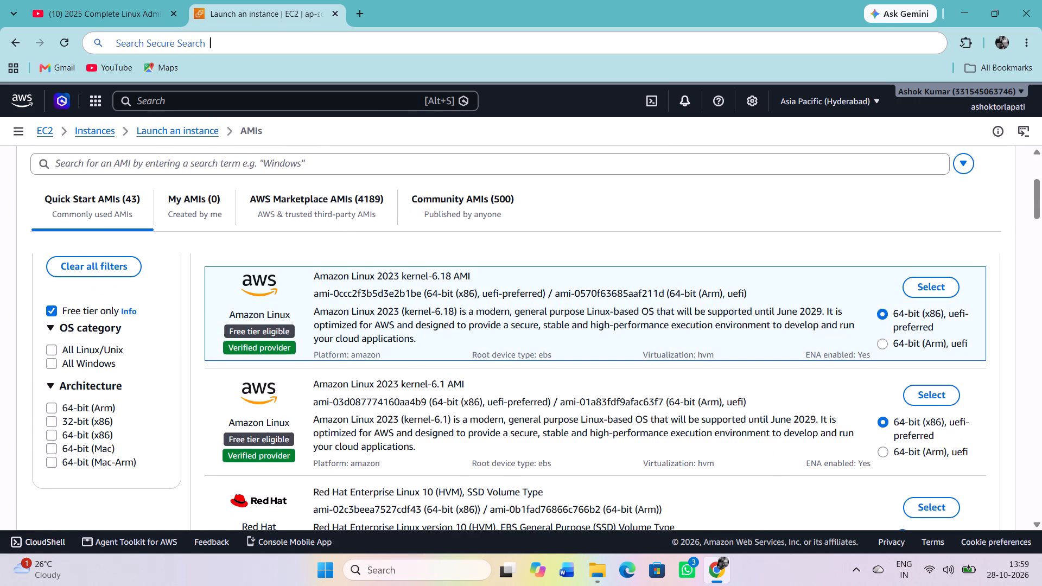
pyautogui.scroll(-3, 729, 419)
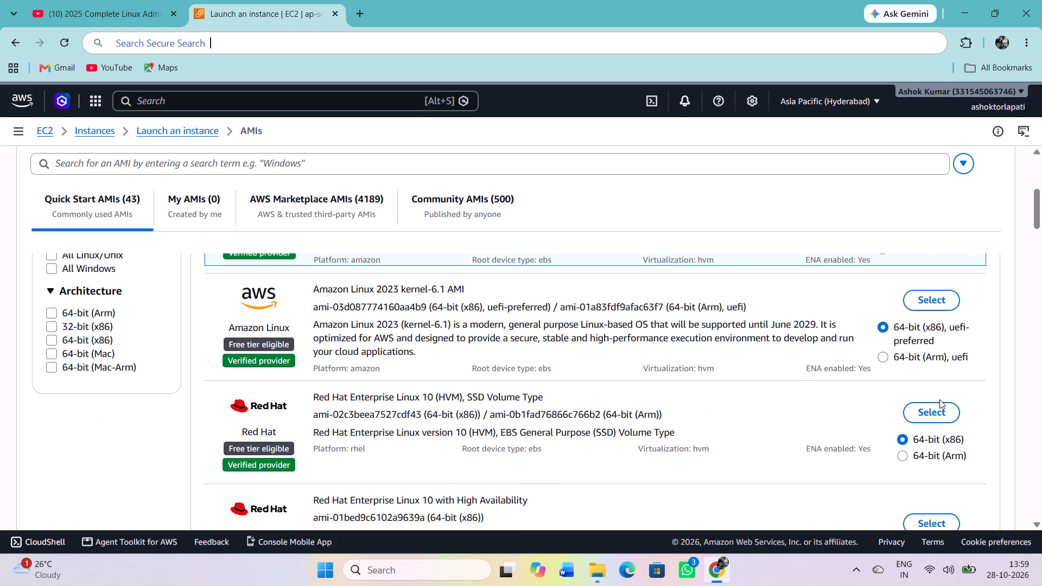
pyautogui.click(930, 411)
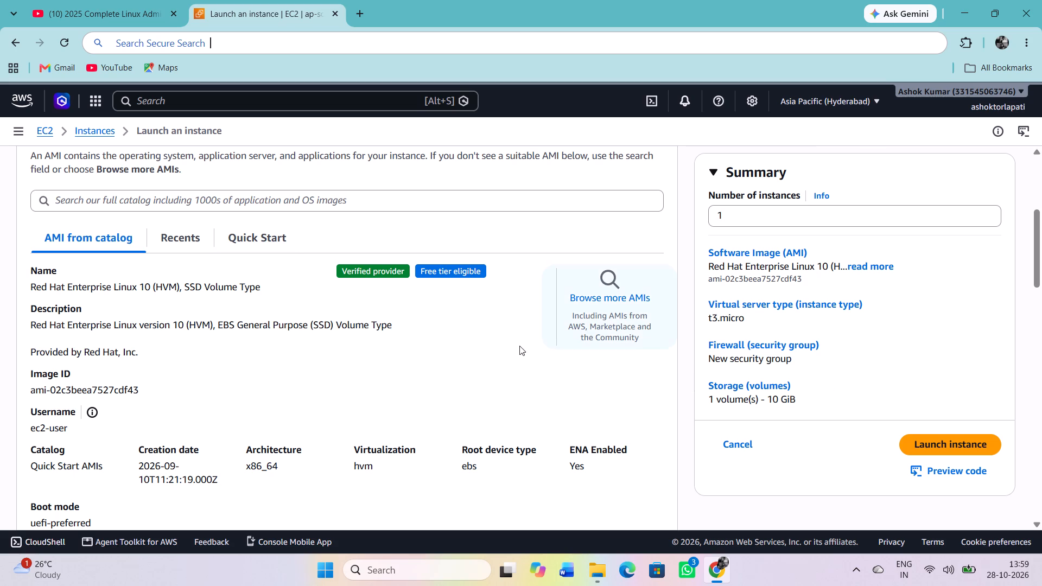
# Choose the existing RSA key pair ashok for logging in to the instance.
pyautogui.scroll(-6, 516, 345)
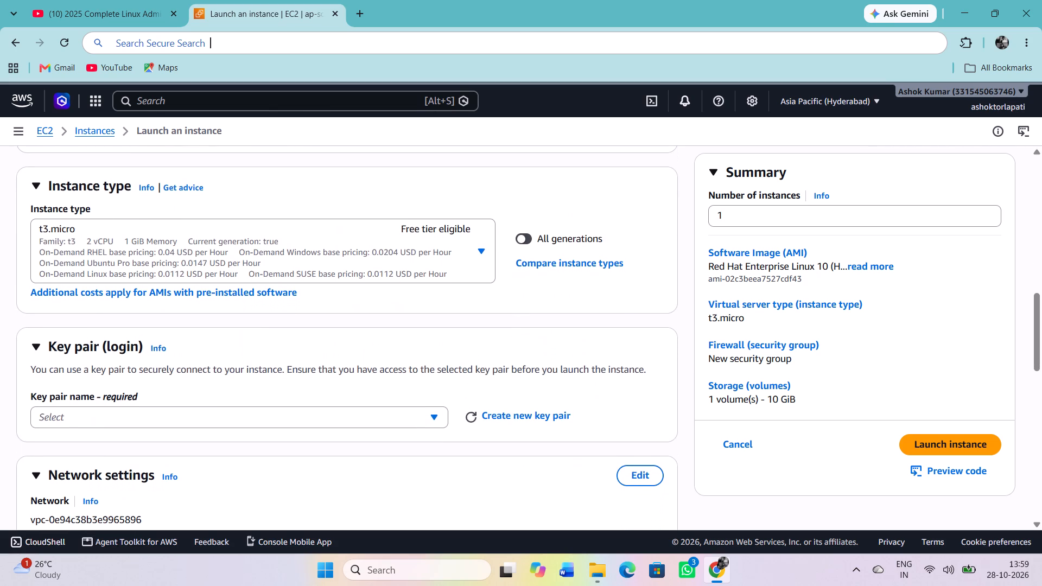
pyautogui.click(434, 424)
pyautogui.click(340, 374)
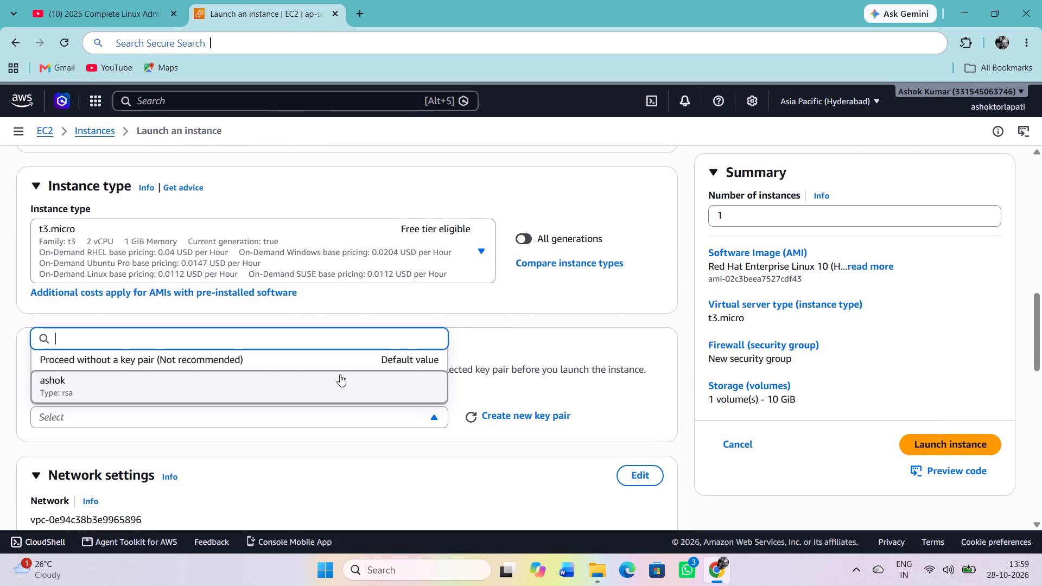
# Edit the network settings and choose the default VPC's subnet in availability zone ap-south-2b.
pyautogui.scroll(-3, 340, 374)
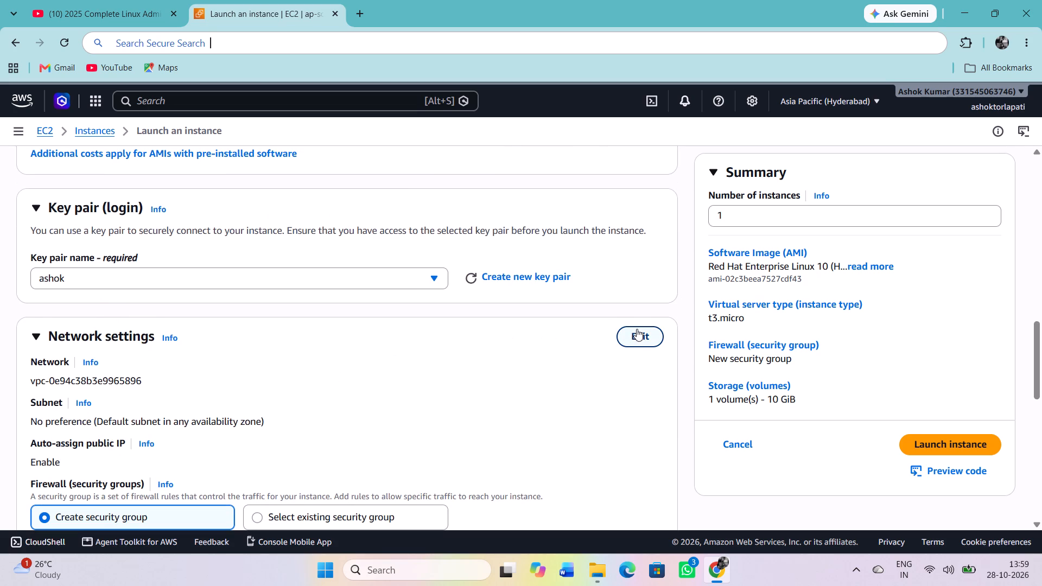
pyautogui.click(637, 329)
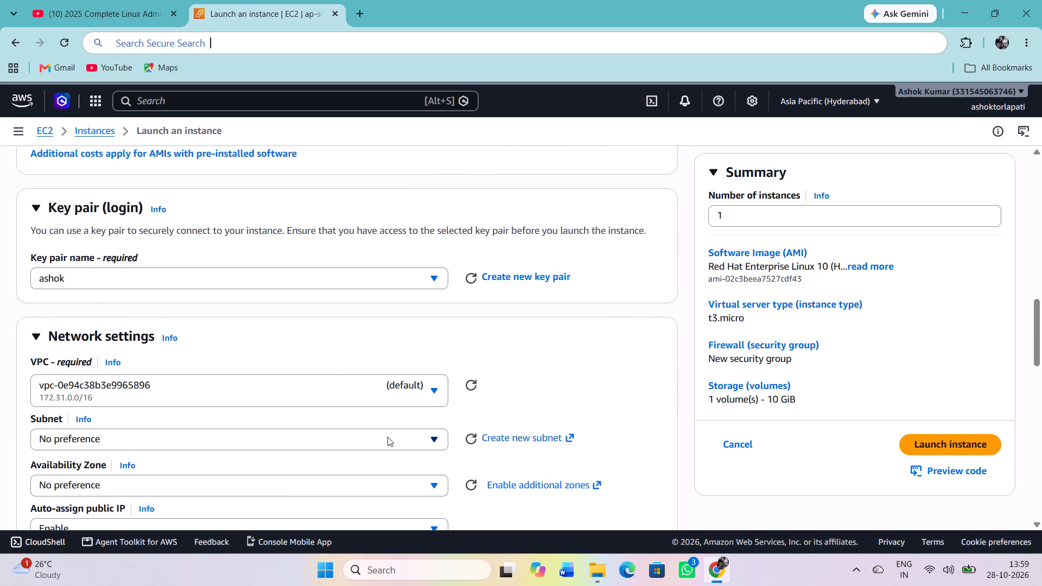
pyautogui.click(390, 441)
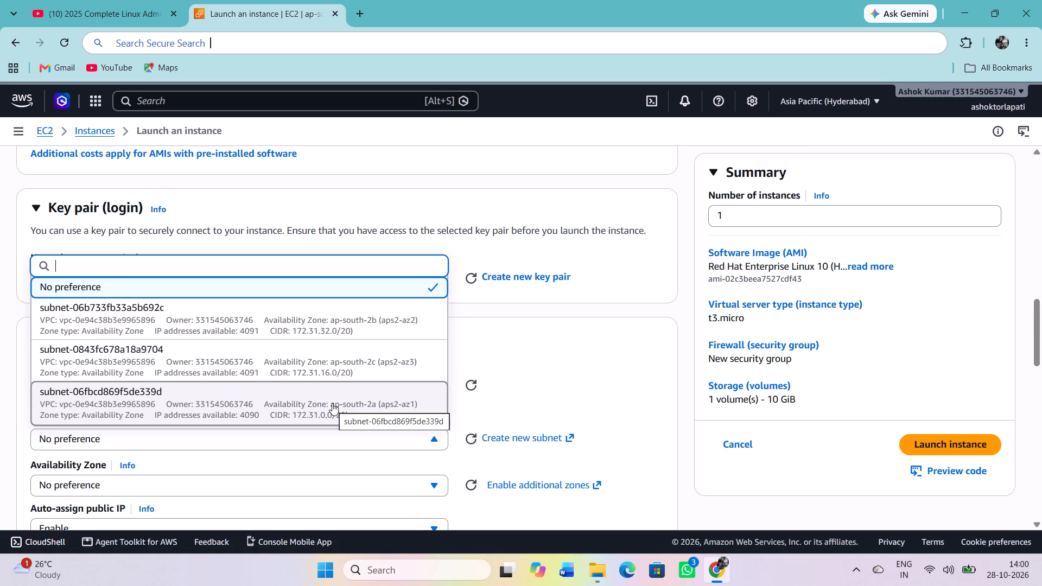
pyautogui.click(309, 334)
# Set the firewall to use an existing security group and select the default group.
pyautogui.scroll(-1, 309, 334)
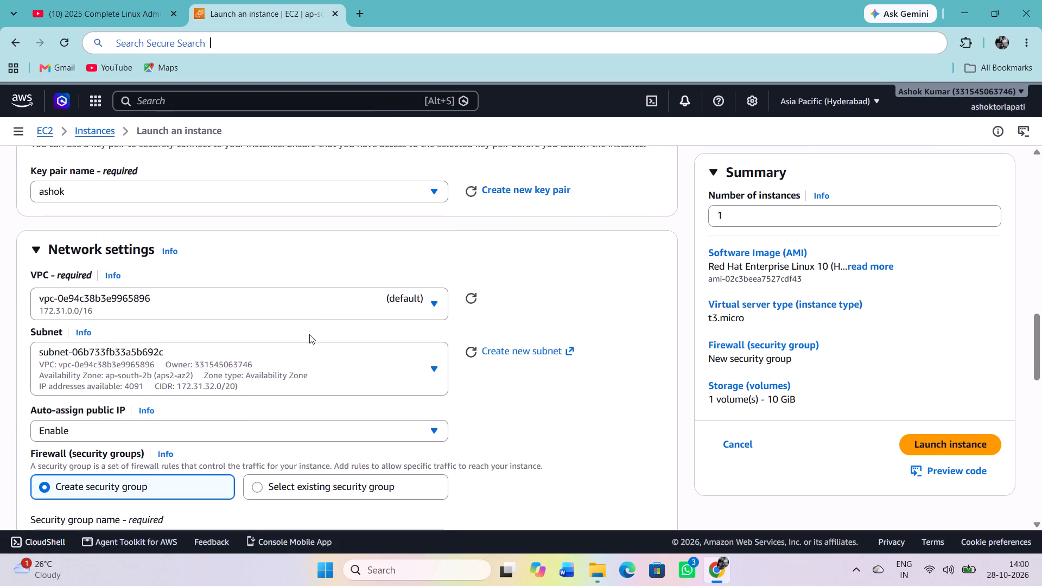
pyautogui.scroll(-1, 309, 334)
pyautogui.click(257, 468)
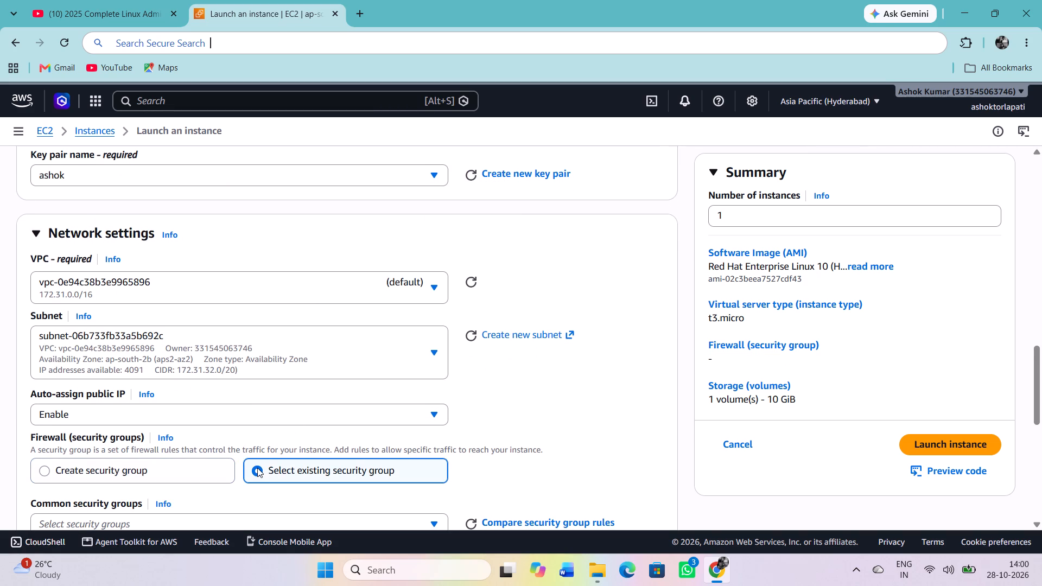
pyautogui.scroll(-3, 257, 468)
pyautogui.click(245, 407)
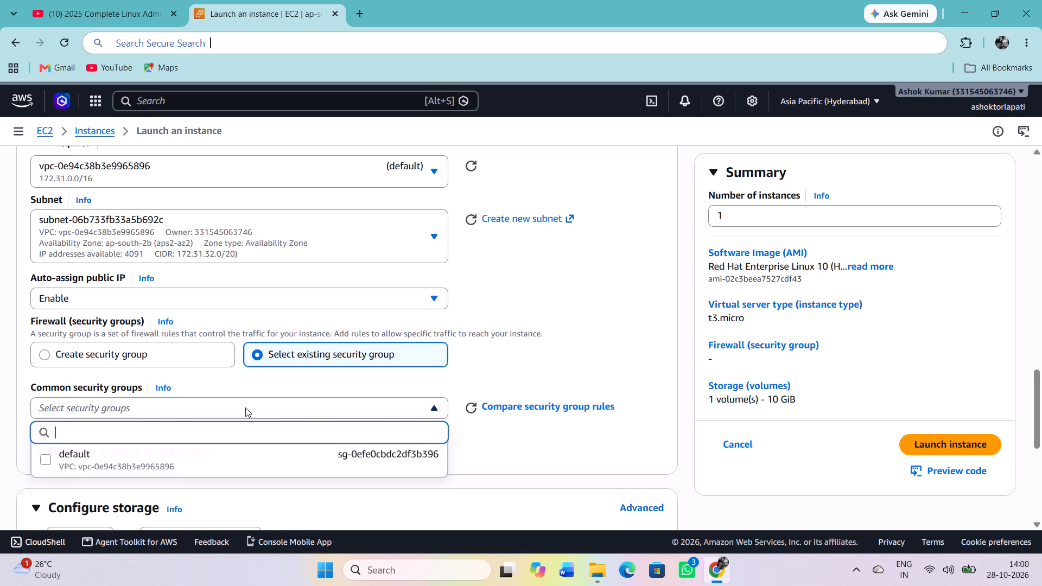
pyautogui.click(213, 455)
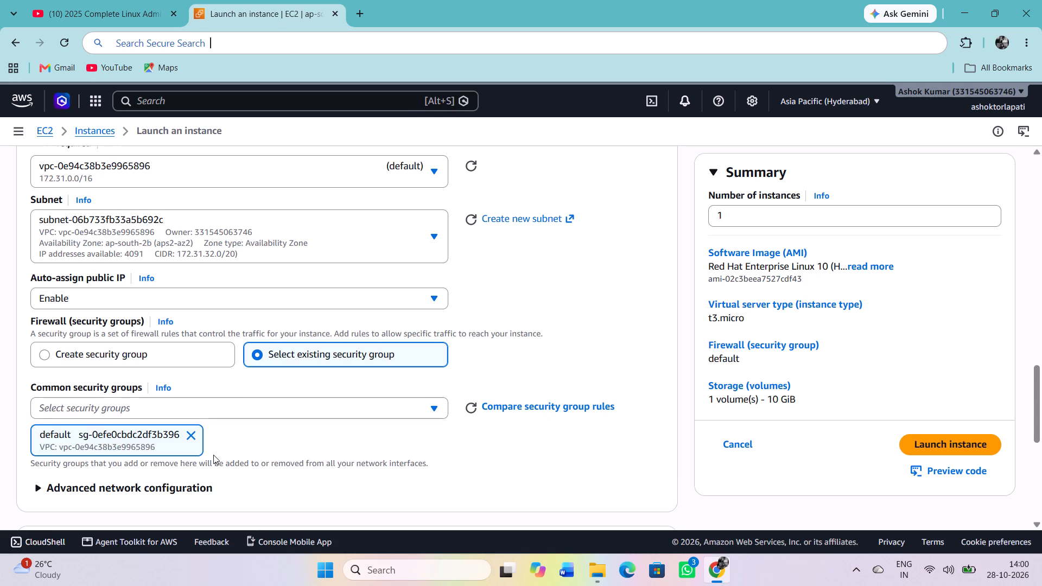
# Choose EFS as the file system type in the storage configuration.
pyautogui.scroll(-7, 213, 455)
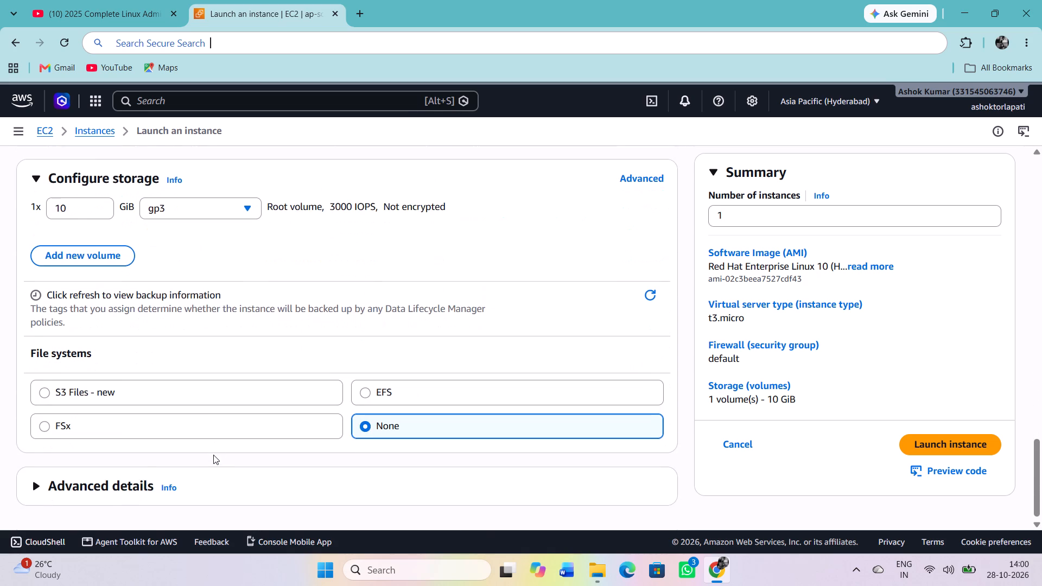
pyautogui.click(377, 386)
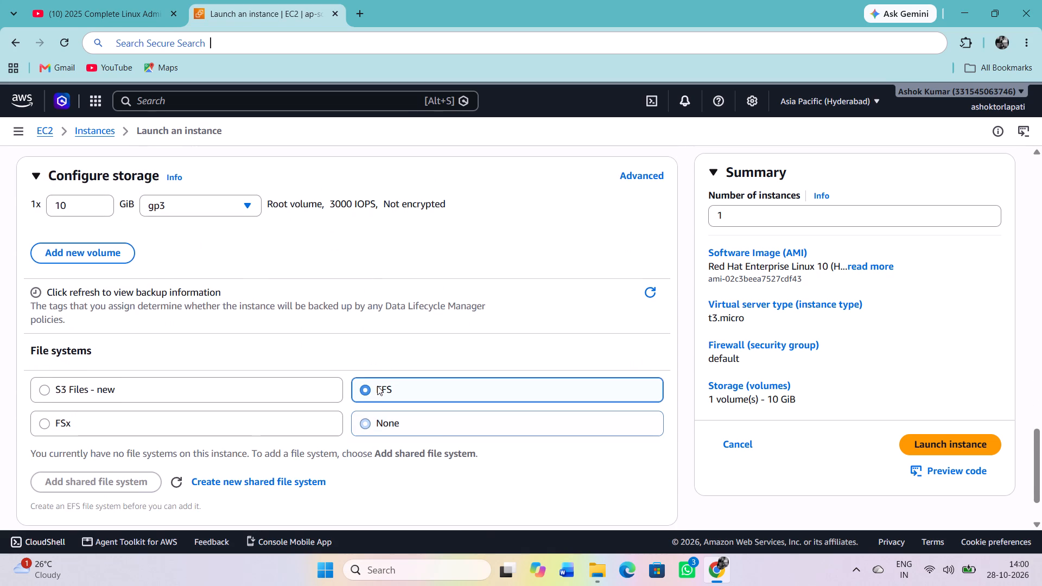
# Expand the advanced details and paste the copied bash script that installs and starts httpd and writes index.html into the user data.
pyautogui.scroll(-3, 377, 386)
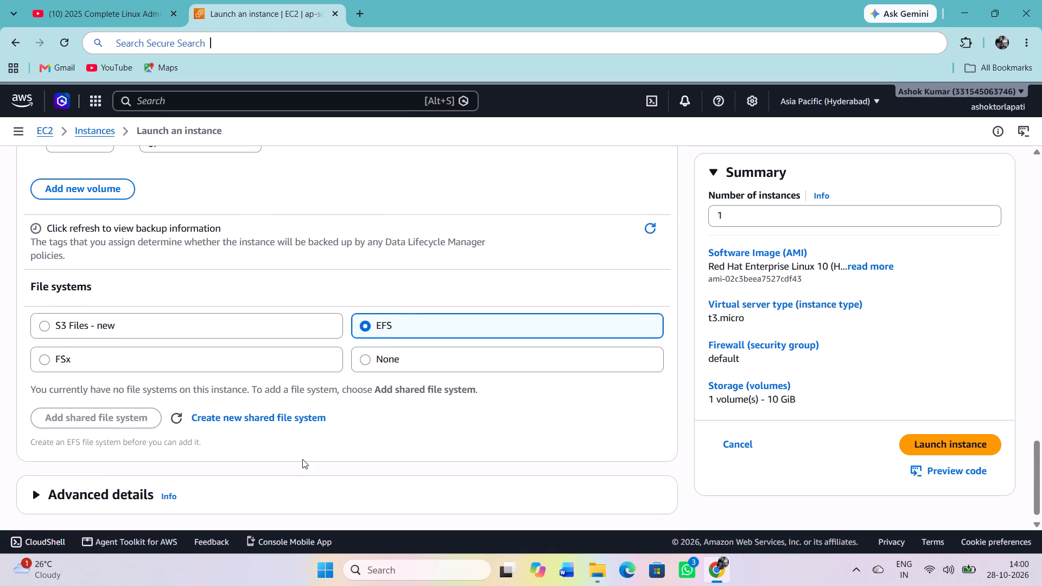
pyautogui.click(289, 469)
pyautogui.click(212, 493)
pyautogui.click(112, 487)
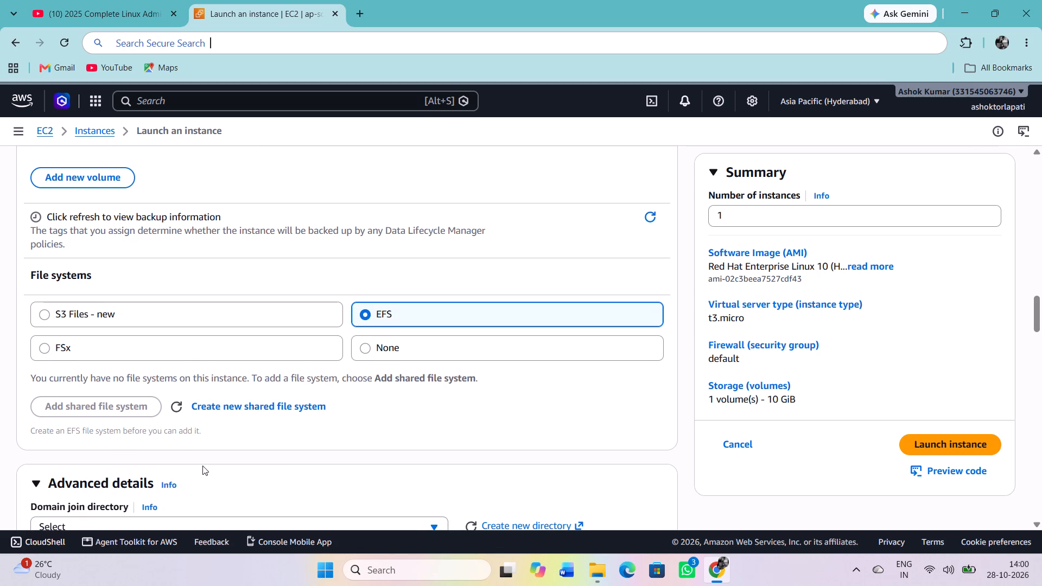
pyautogui.scroll(-11, 202, 466)
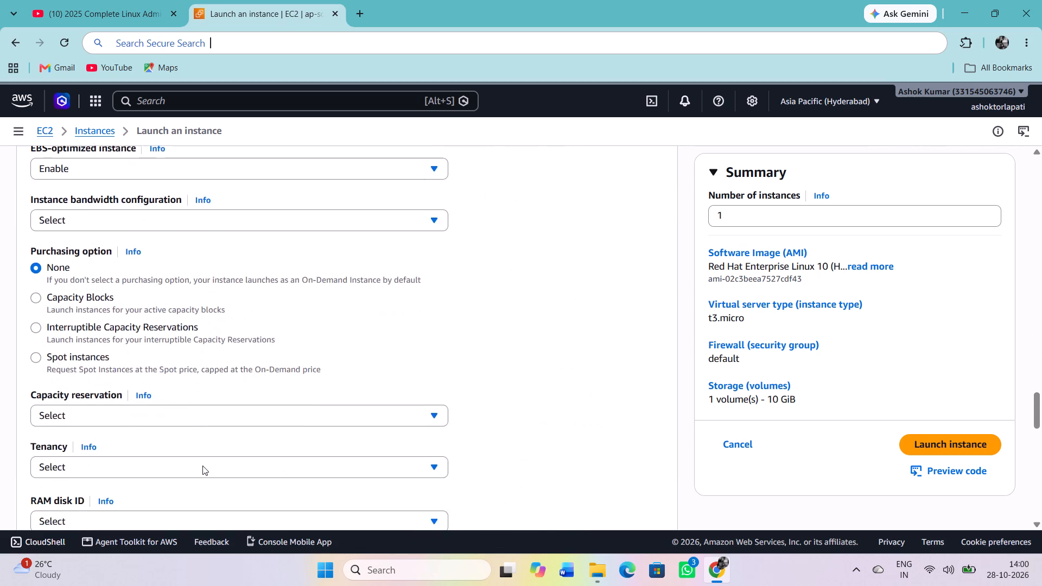
pyautogui.scroll(-5, 202, 466)
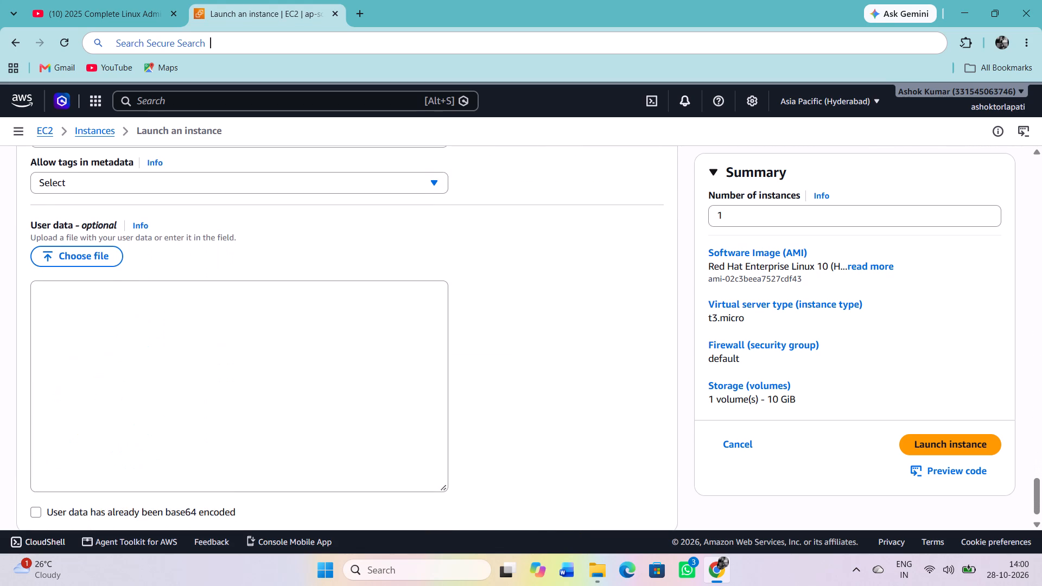
pyautogui.click(155, 381)
pyautogui.hotkey('ctrl', 'v')
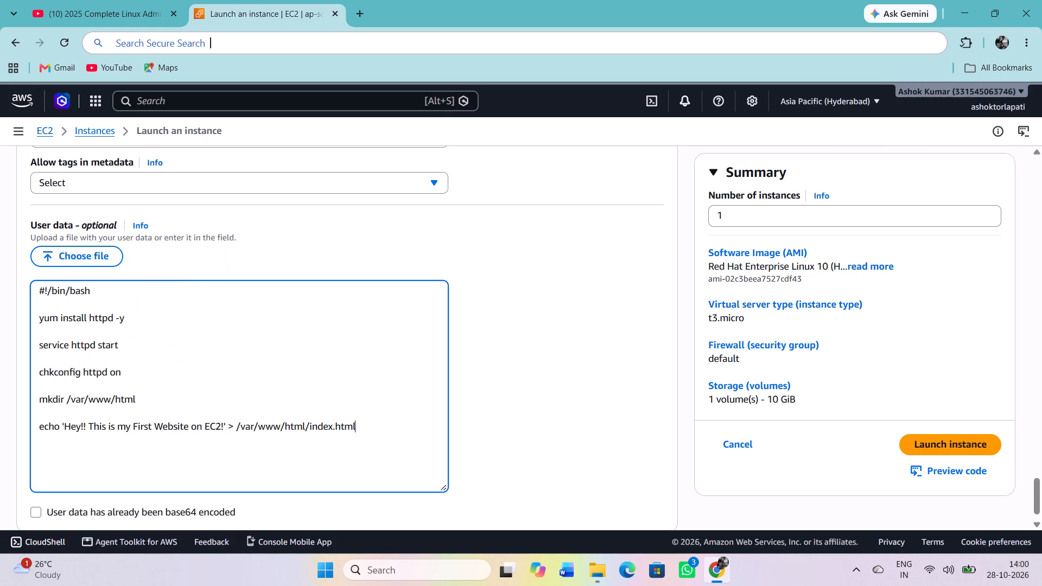
# Replace "my First" with "My Second" in the echo line of the user data script.
pyautogui.moveTo(118, 430); pyautogui.dragTo(123, 430)
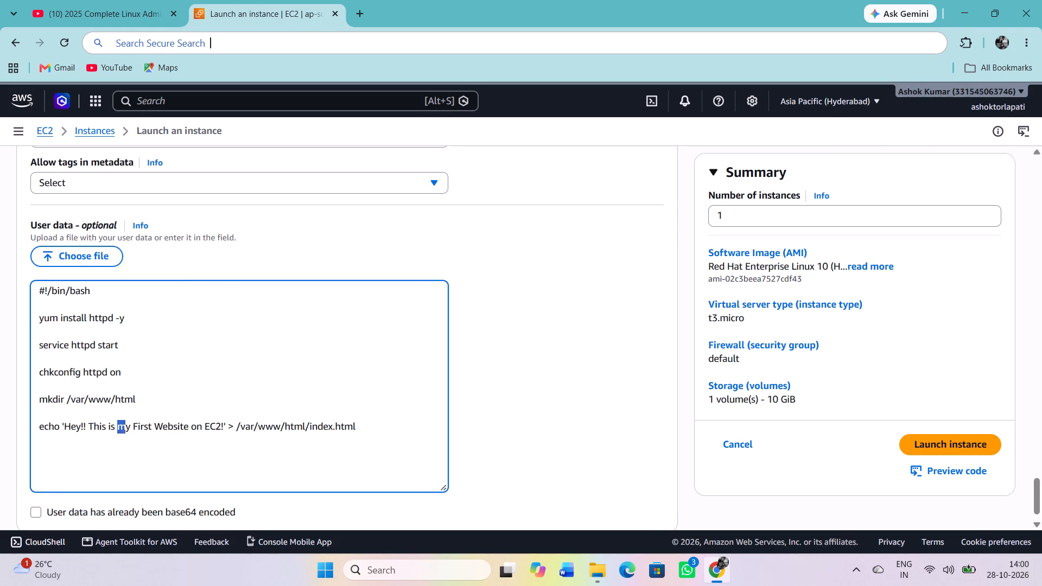
pyautogui.moveTo(123, 430); pyautogui.dragTo(150, 426)
pyautogui.moveTo(150, 426); pyautogui.dragTo(151, 426)
pyautogui.hotkey('shift', 'm')
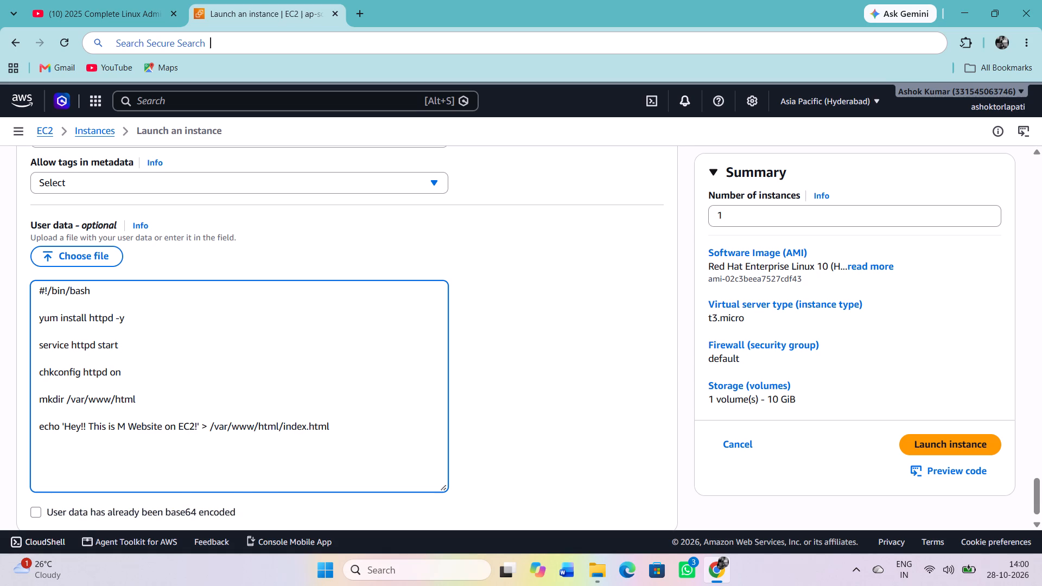
pyautogui.write('y Second')
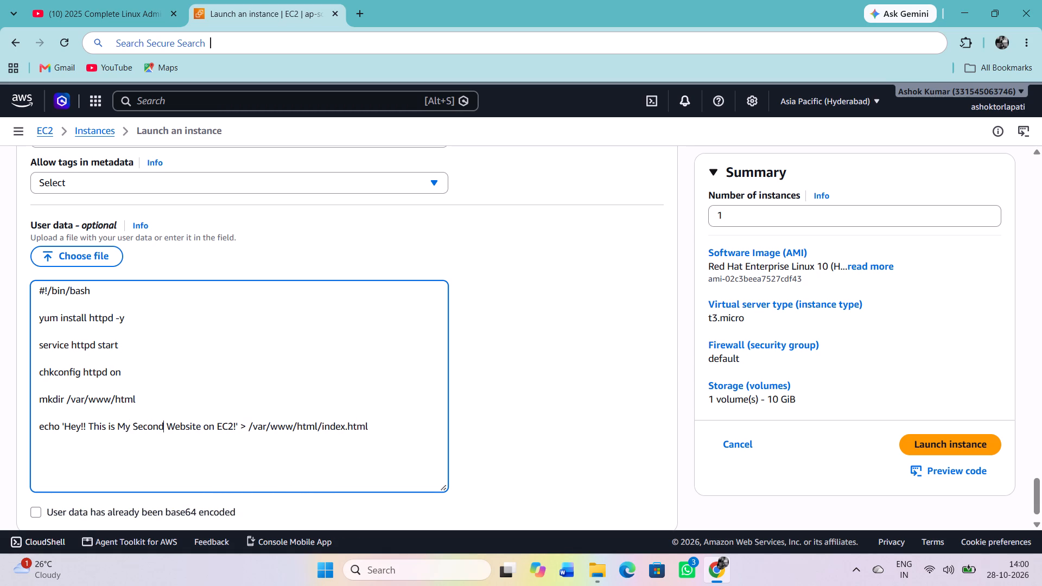
# Launch the mywebEFS instance with the configured settings.
pyautogui.scroll(-2, 323, 475)
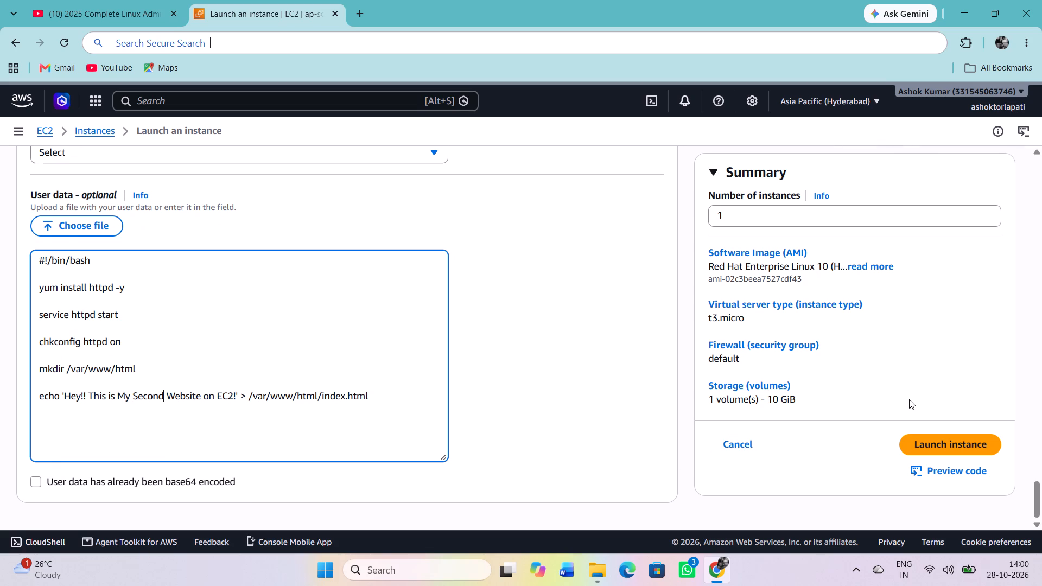
pyautogui.click(920, 440)
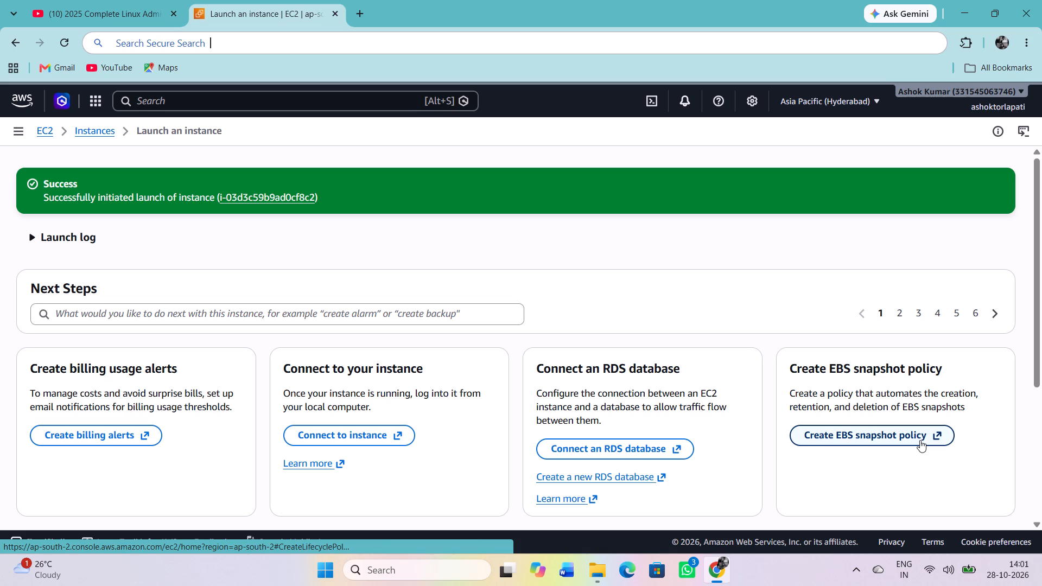
# Go to the Instances list and refresh it to check the status of mywebEFS.
pyautogui.scroll(3, 924, 307)
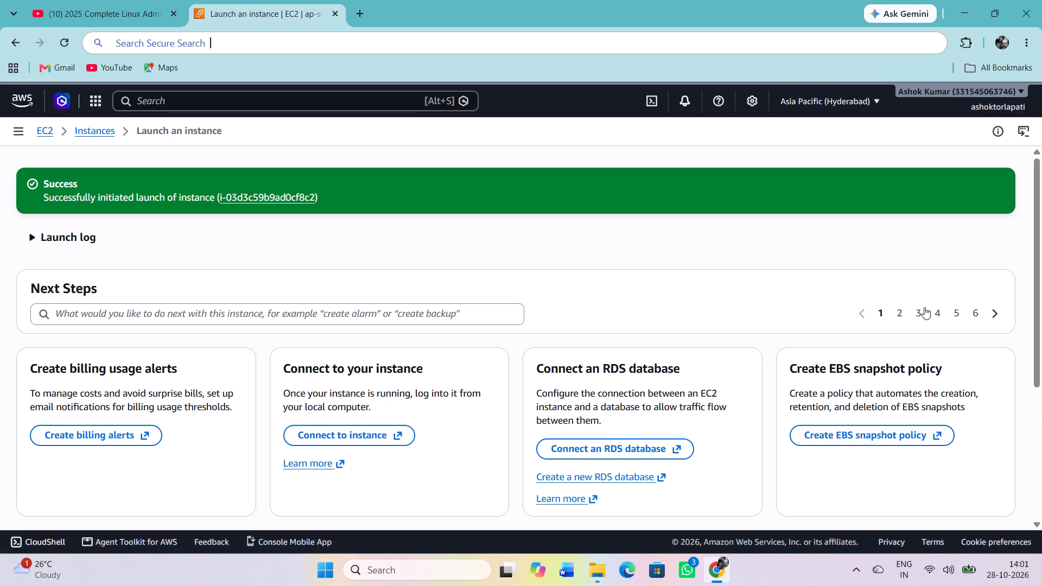
pyautogui.scroll(3, 924, 307)
pyautogui.click(110, 131)
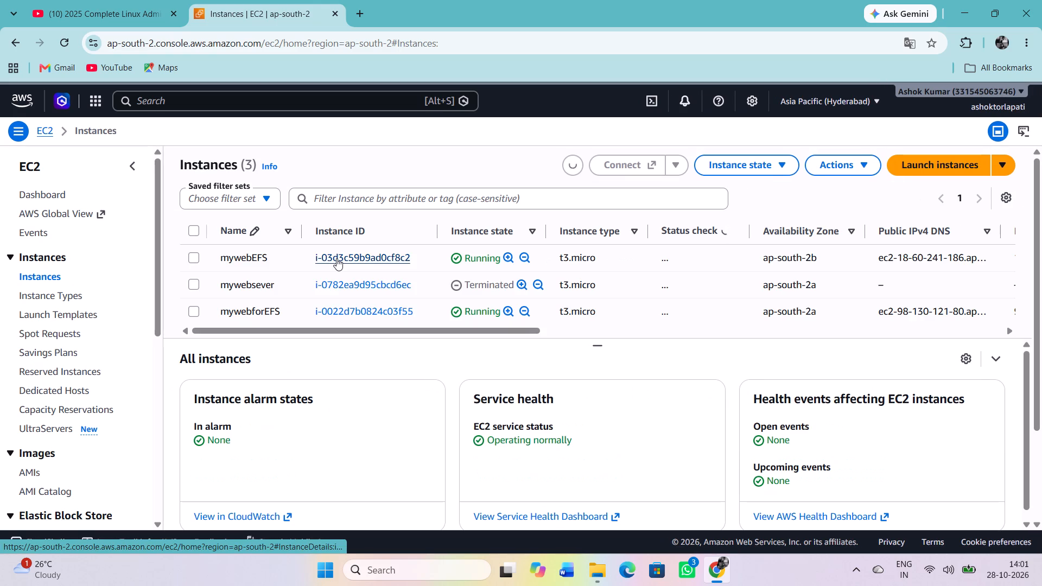
pyautogui.click(190, 255)
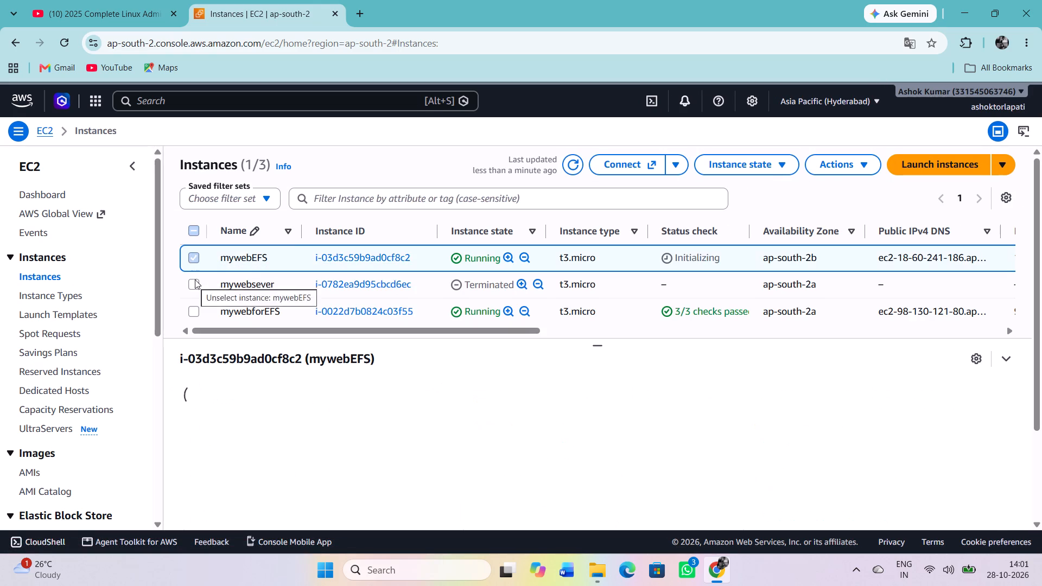
pyautogui.click(573, 166)
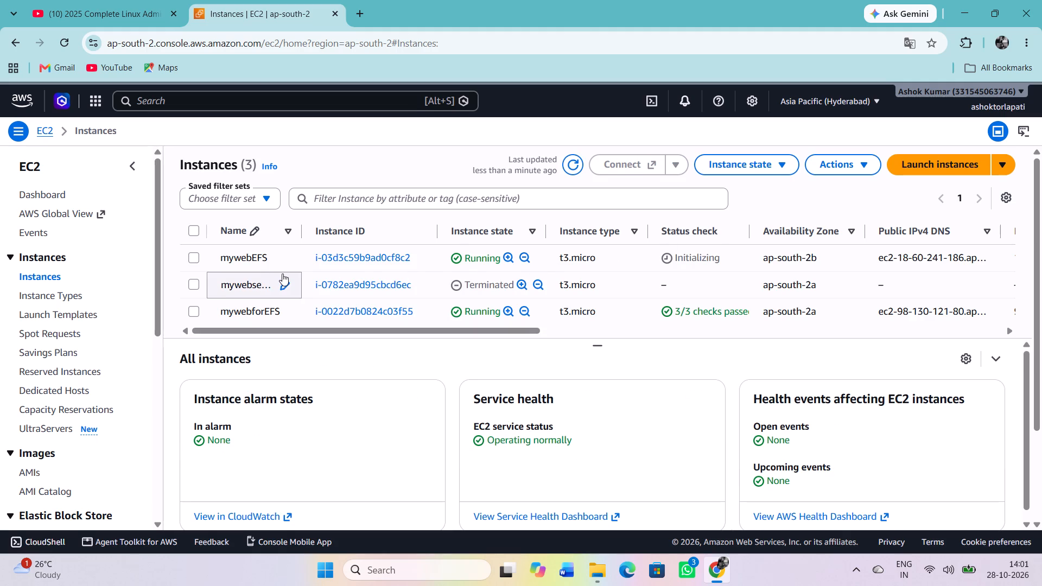
# Open the Edit user data page for mywebEFS to view its current script, and return to the Instances list.
pyautogui.click(192, 255)
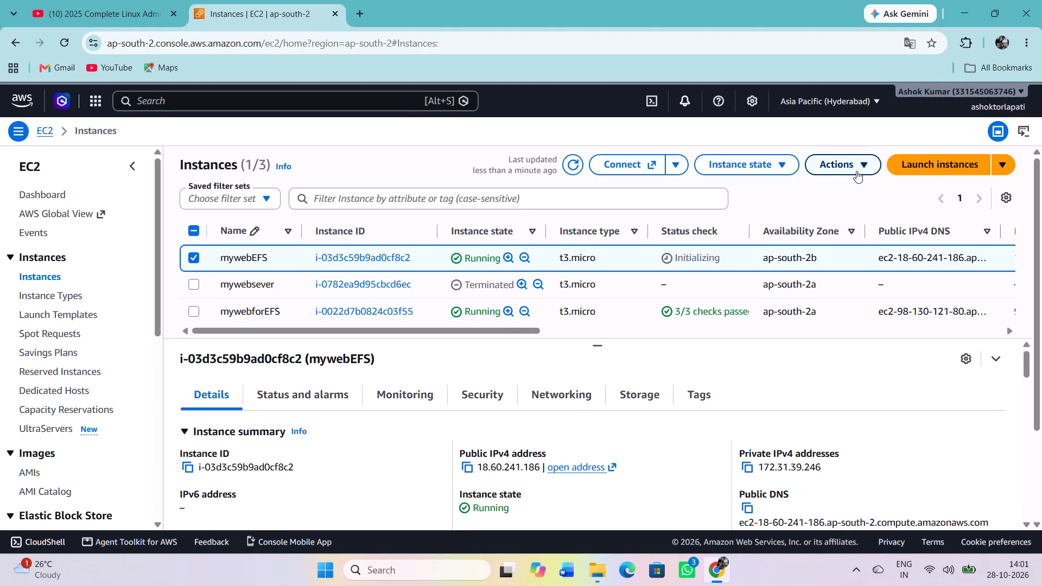
pyautogui.click(856, 171)
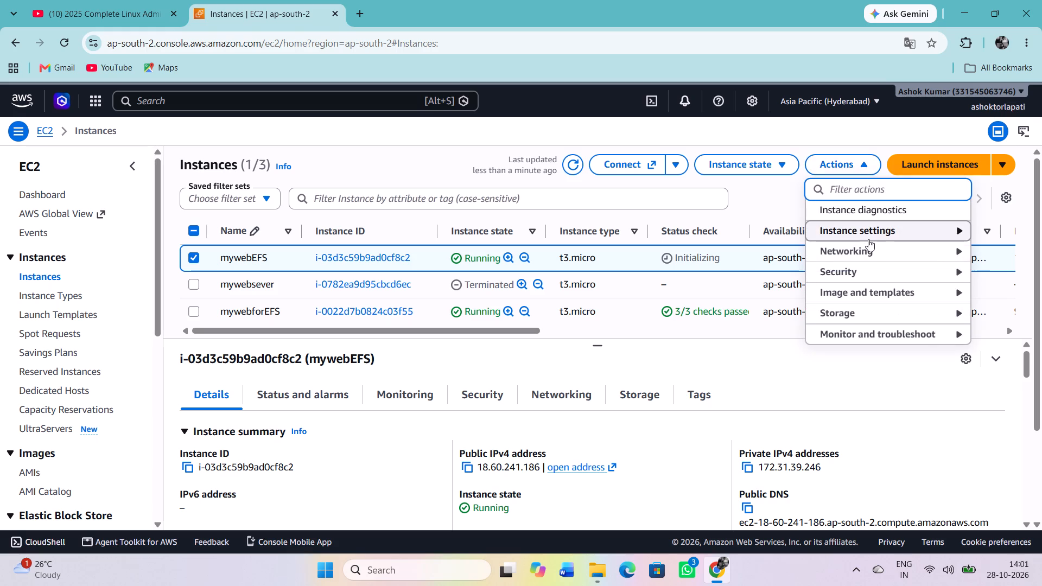
pyautogui.click(868, 239)
pyautogui.scroll(-1, 685, 319)
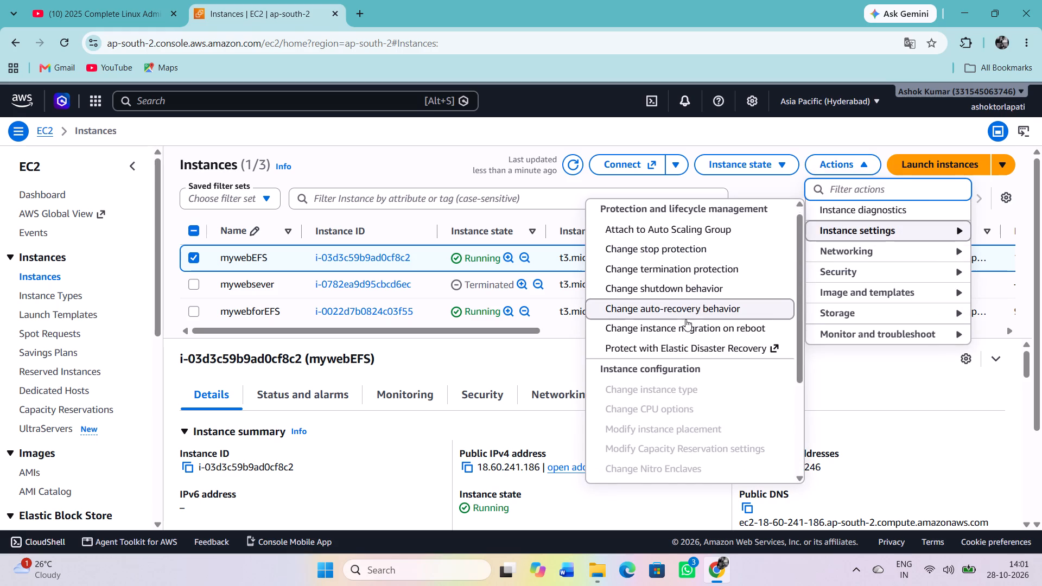
pyautogui.scroll(-3, 685, 319)
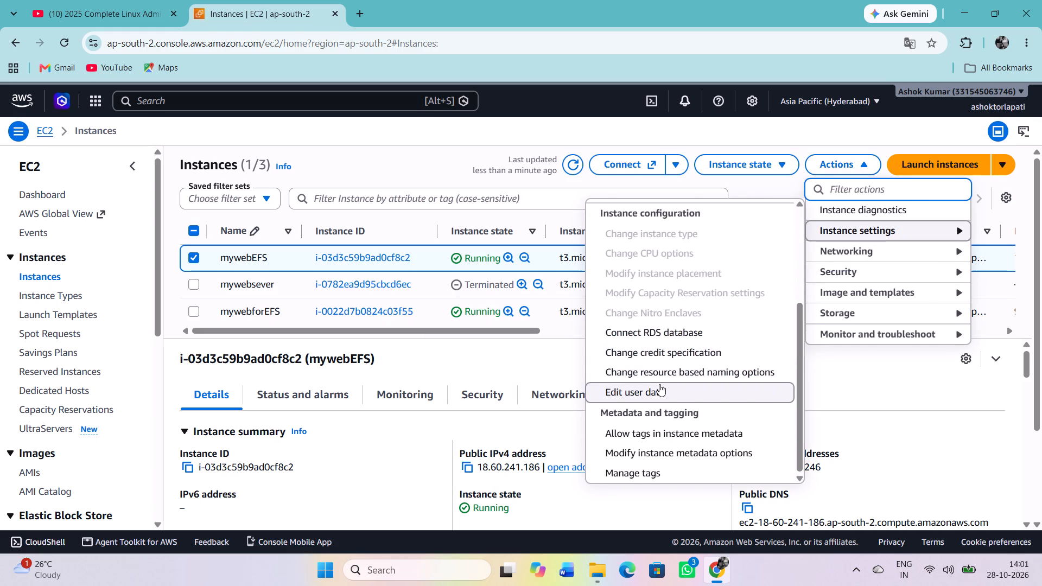
pyautogui.click(659, 384)
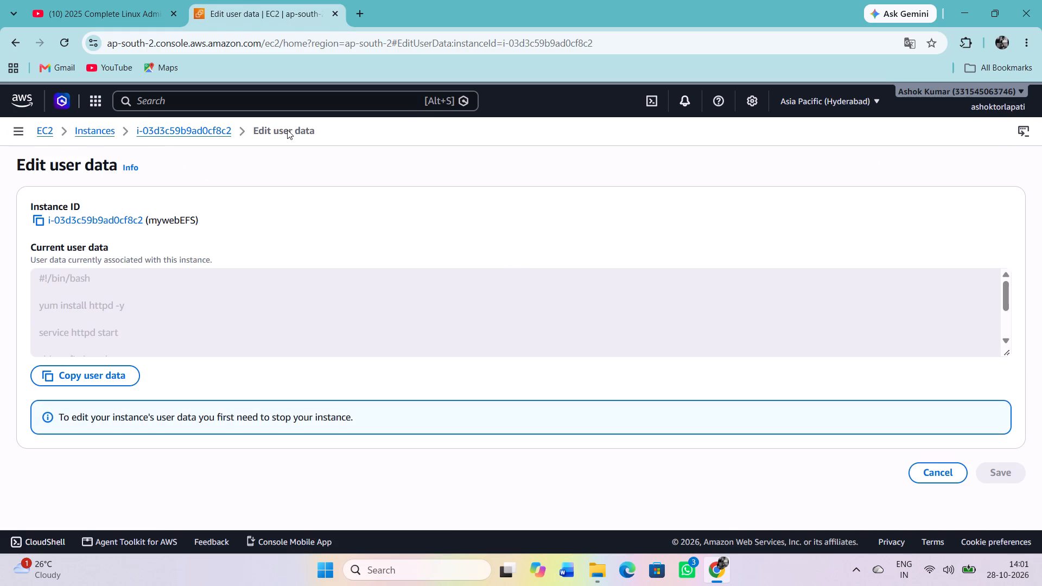
pyautogui.click(115, 129)
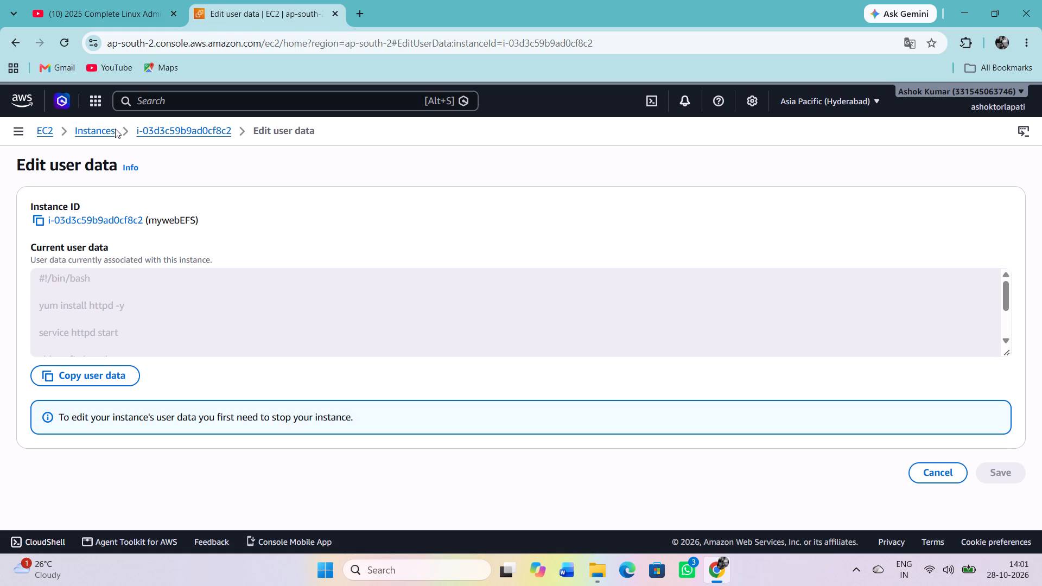
pyautogui.click(102, 132)
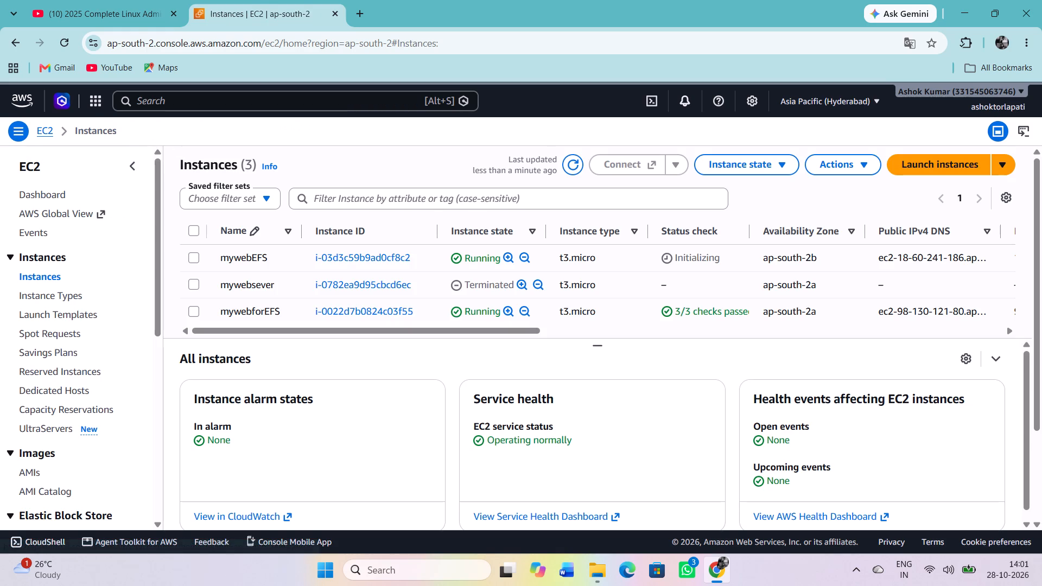
# Select mywebEFS and refresh the Instances list to recheck its status check.
pyautogui.click(195, 257)
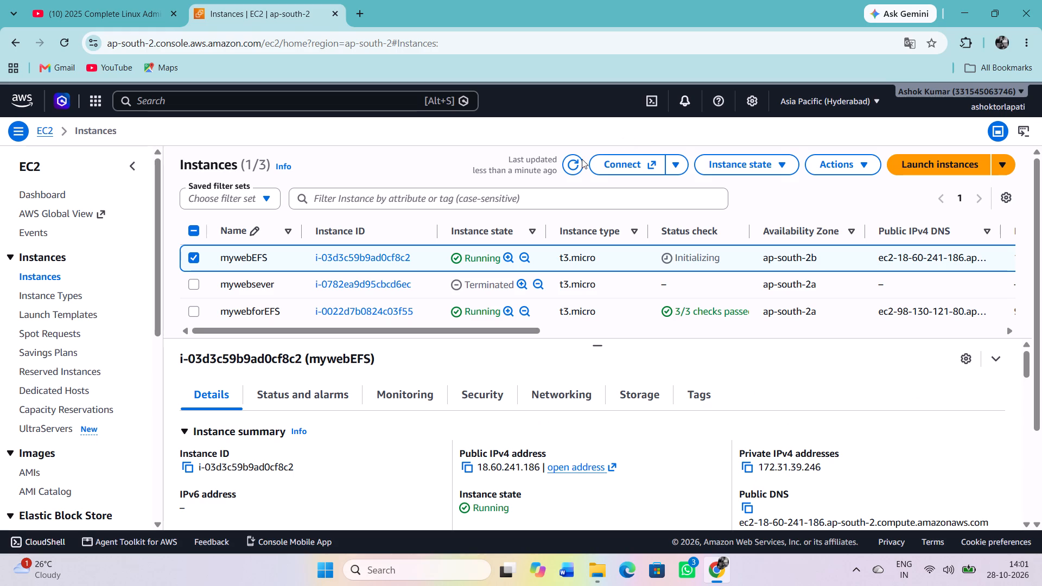
pyautogui.click(570, 162)
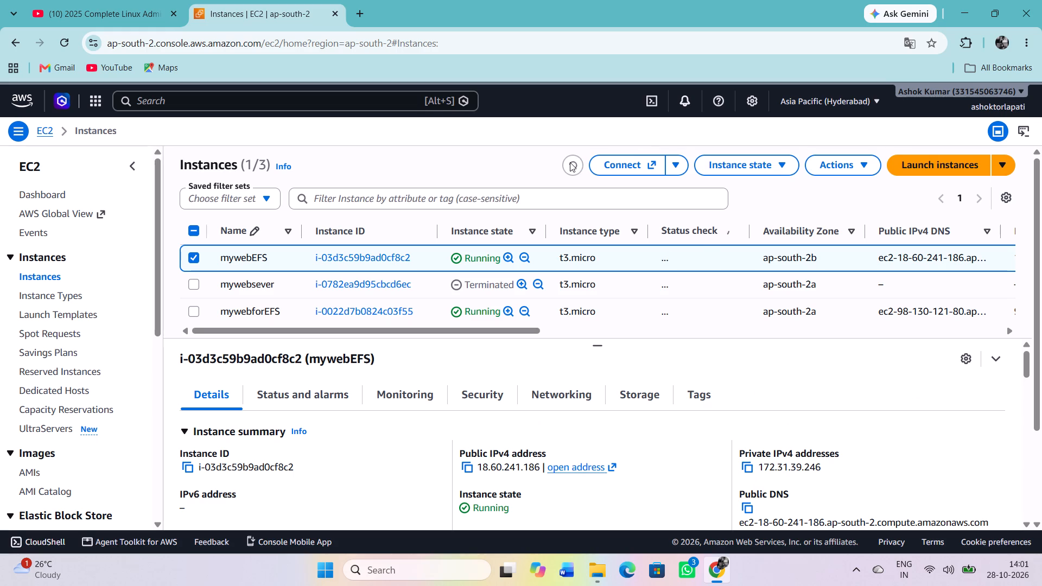
pyautogui.click(570, 162)
pyautogui.click(191, 256)
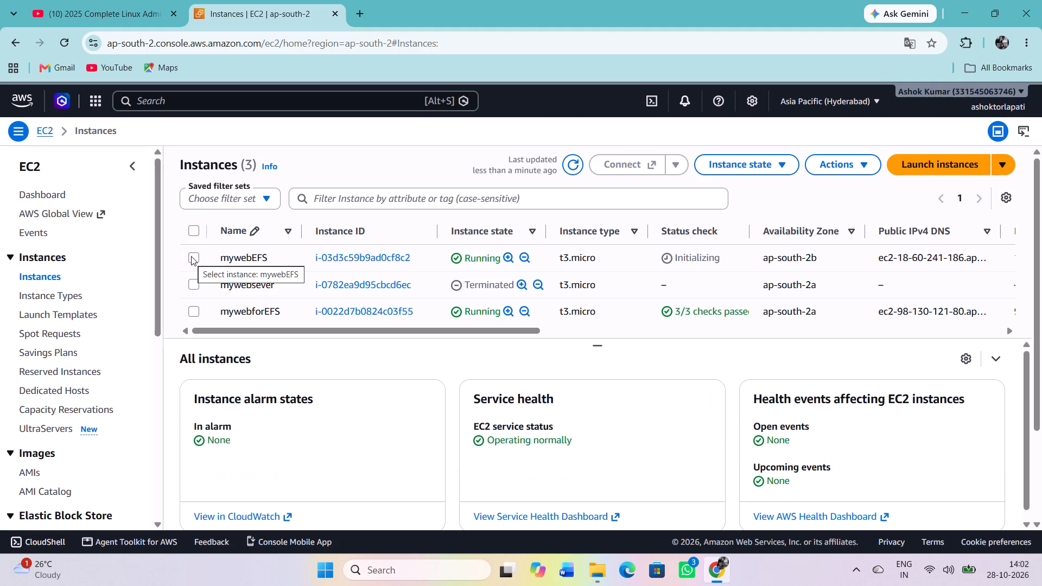
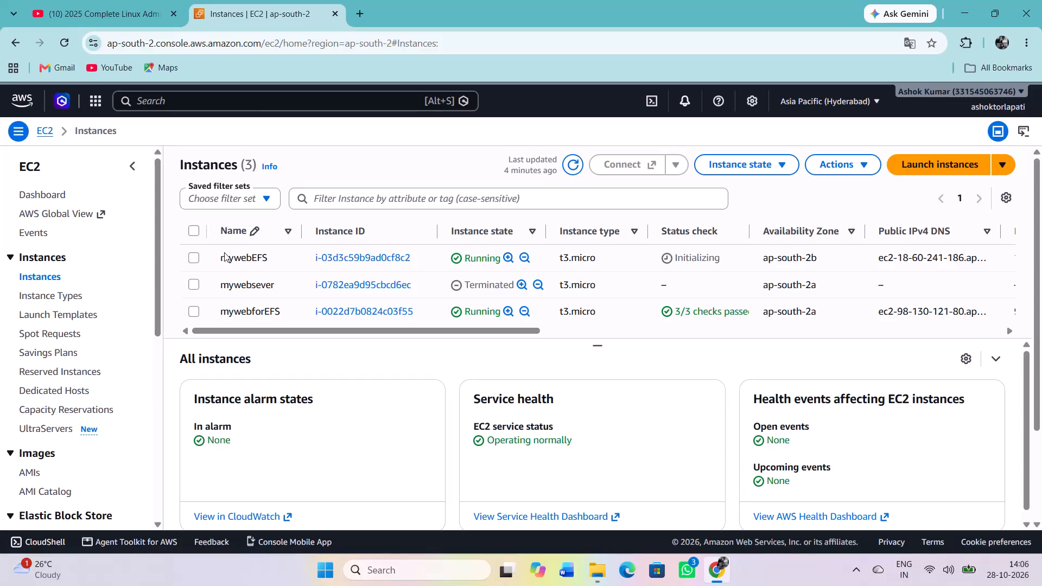
# Refresh the Instances list to recheck mywebEFS, and select only mywebforEFS in its place.
pyautogui.click(569, 167)
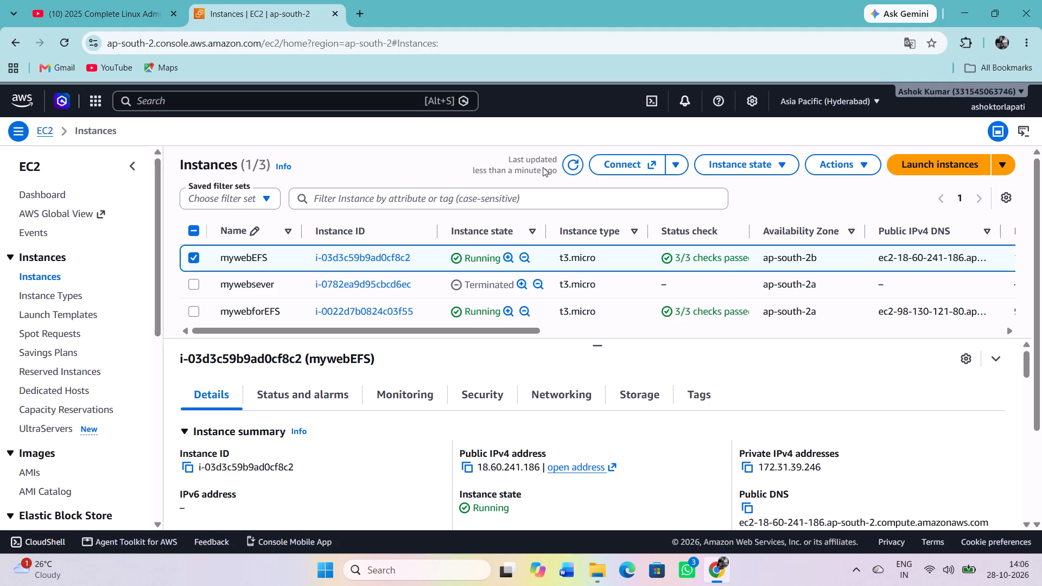
pyautogui.click(192, 253)
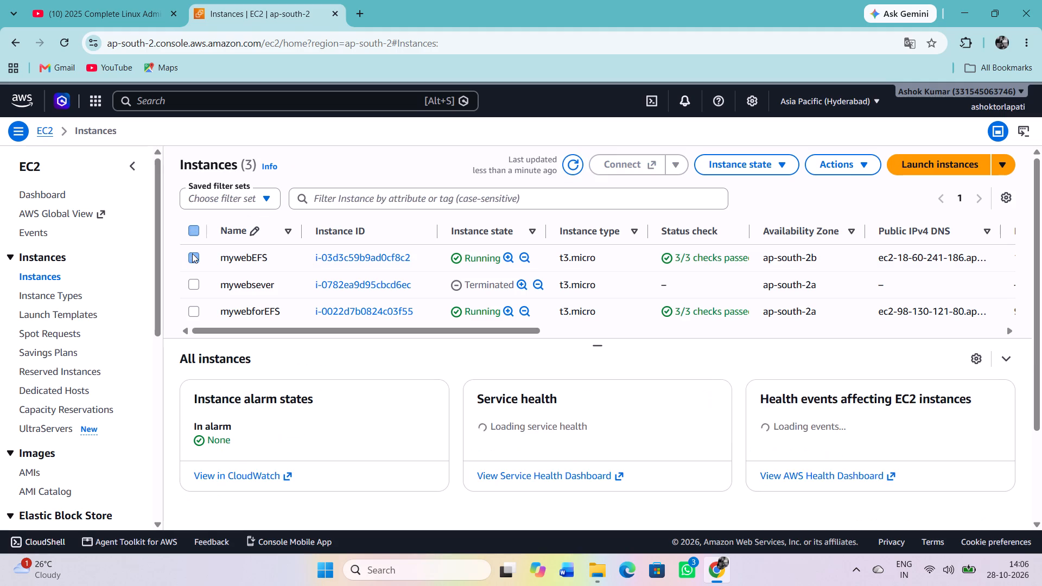
pyautogui.click(196, 310)
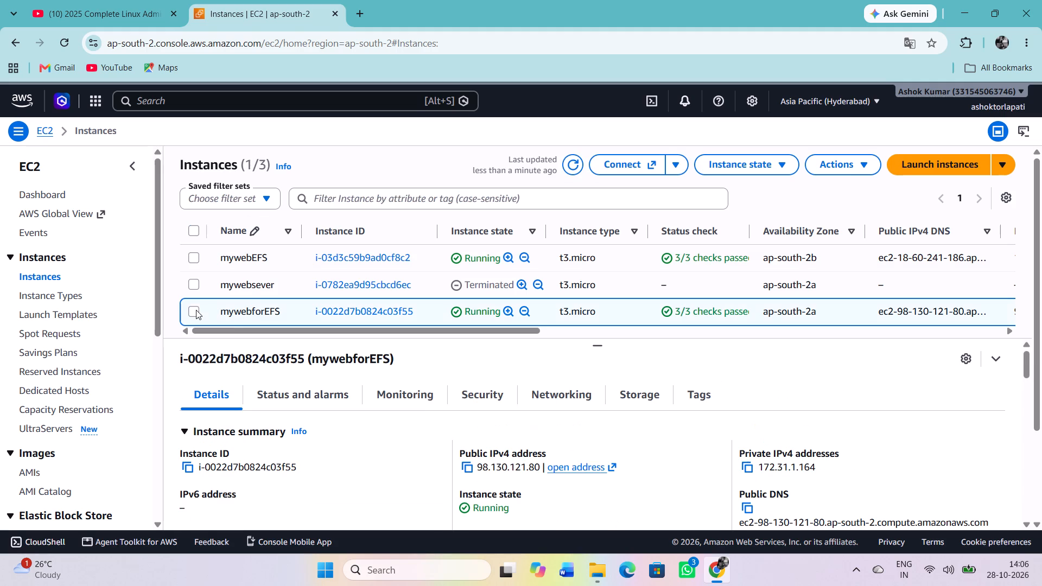
# Copy the public IPv4 address of the mywebforEFS instance.
pyautogui.click(473, 466)
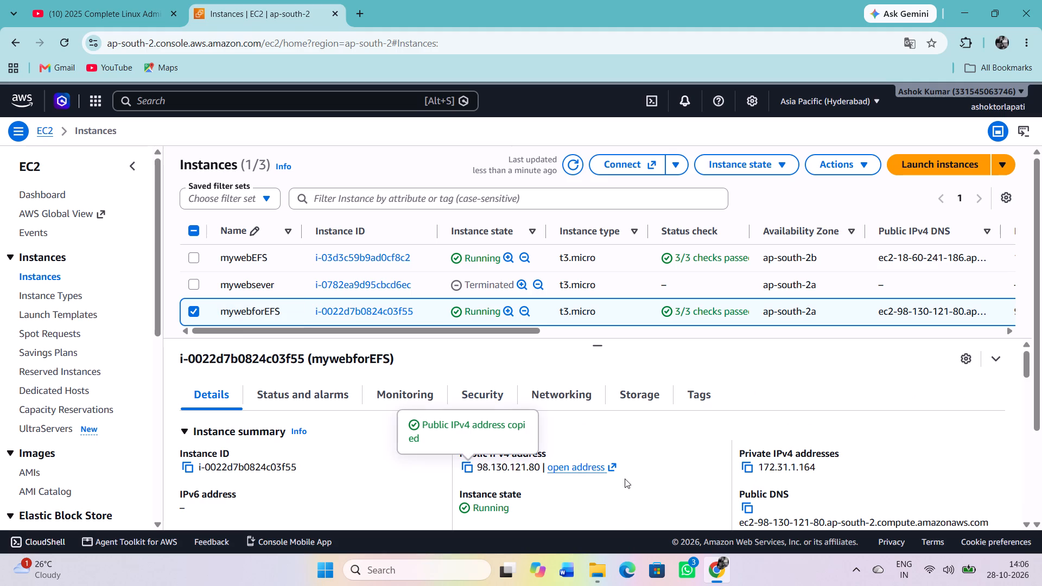
# Examine the mywebforEFS instance details, including its security group and inbound rules.
pyautogui.scroll(-1, 628, 435)
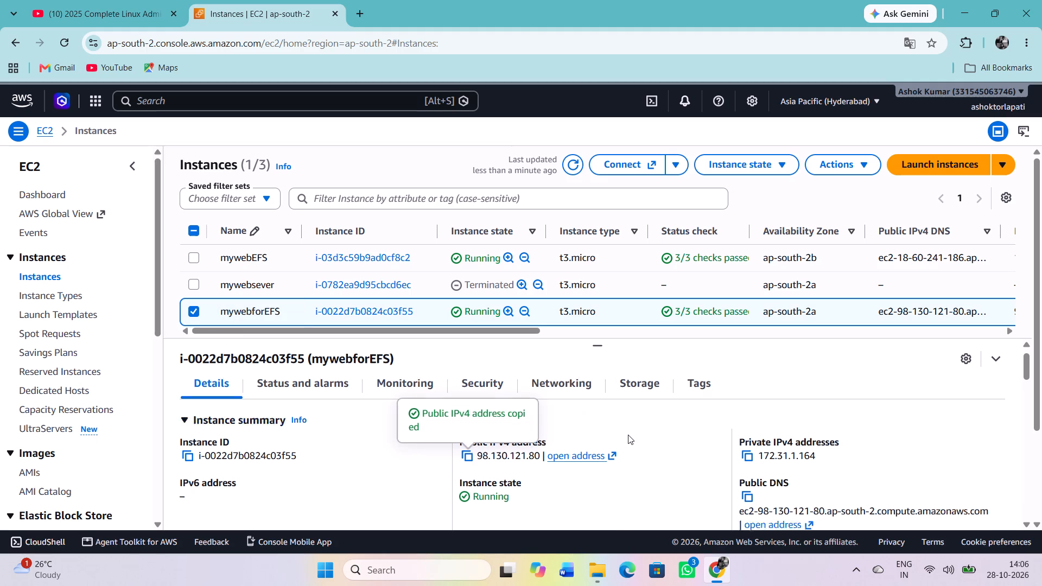
pyautogui.scroll(-3, 628, 435)
pyautogui.scroll(3, 628, 435)
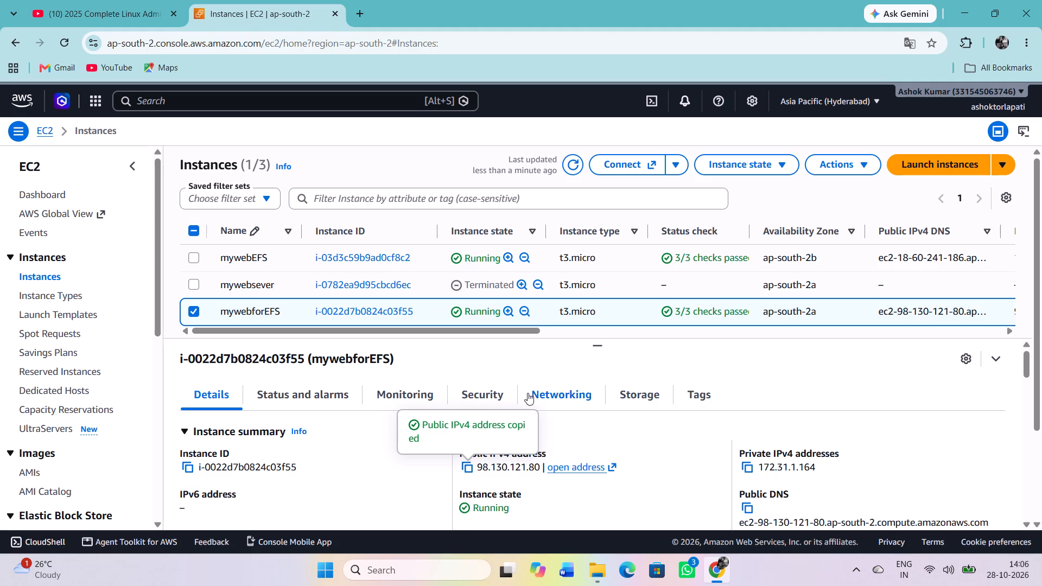
pyautogui.click(489, 390)
pyautogui.scroll(-2, 595, 455)
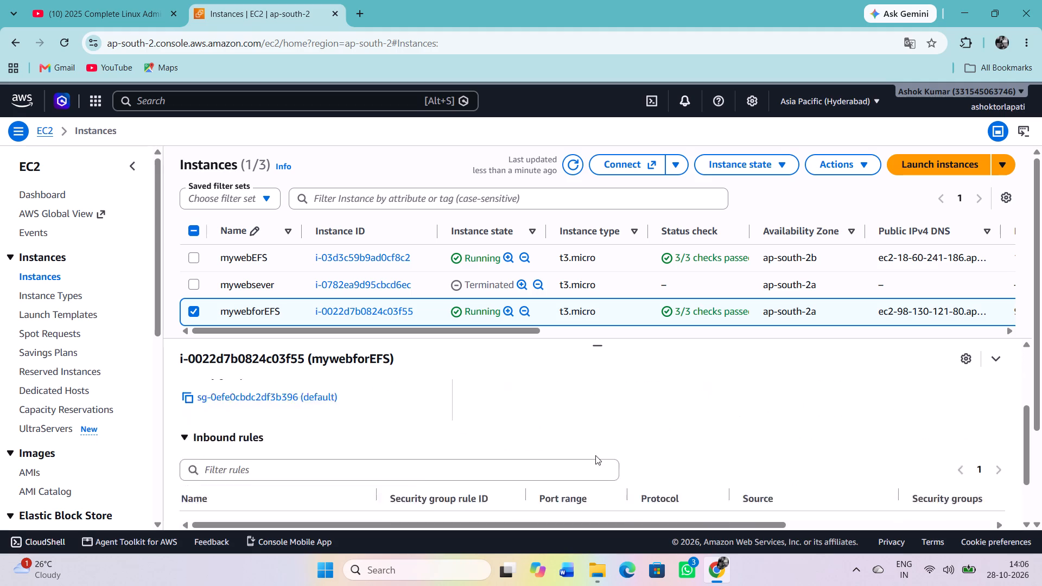
pyautogui.scroll(-1, 595, 455)
pyautogui.hscroll(2, 595, 455)
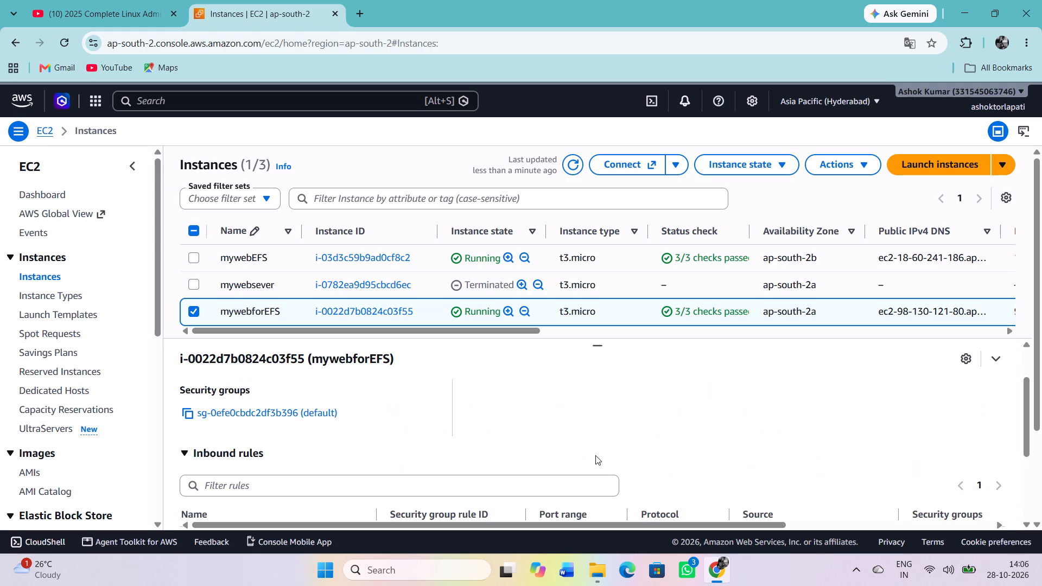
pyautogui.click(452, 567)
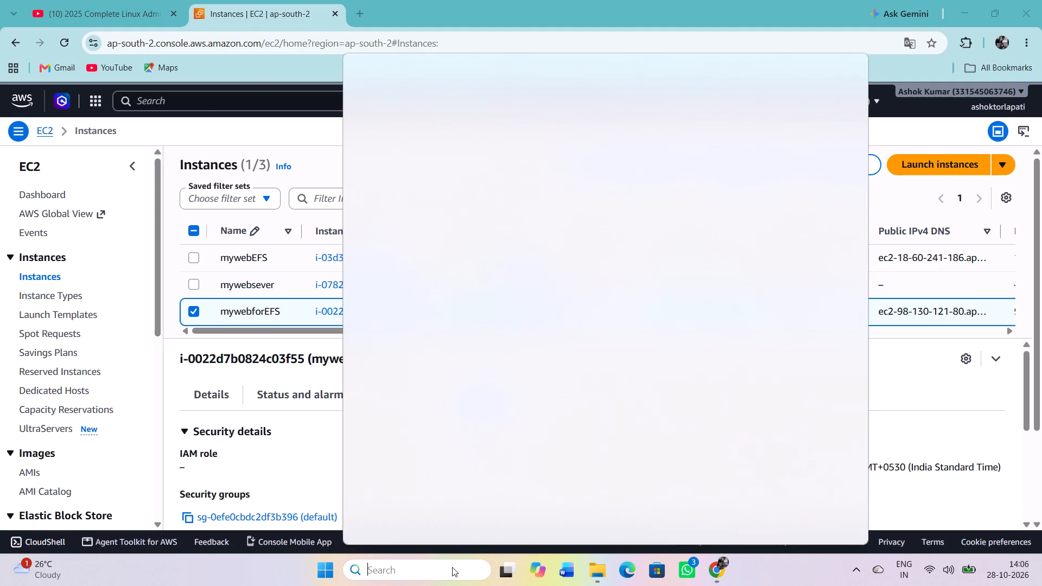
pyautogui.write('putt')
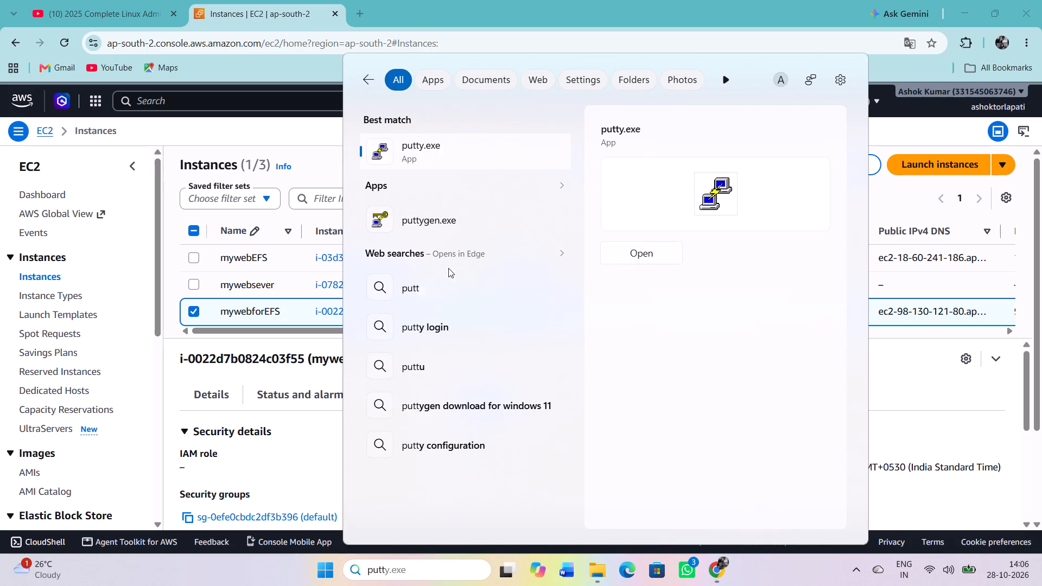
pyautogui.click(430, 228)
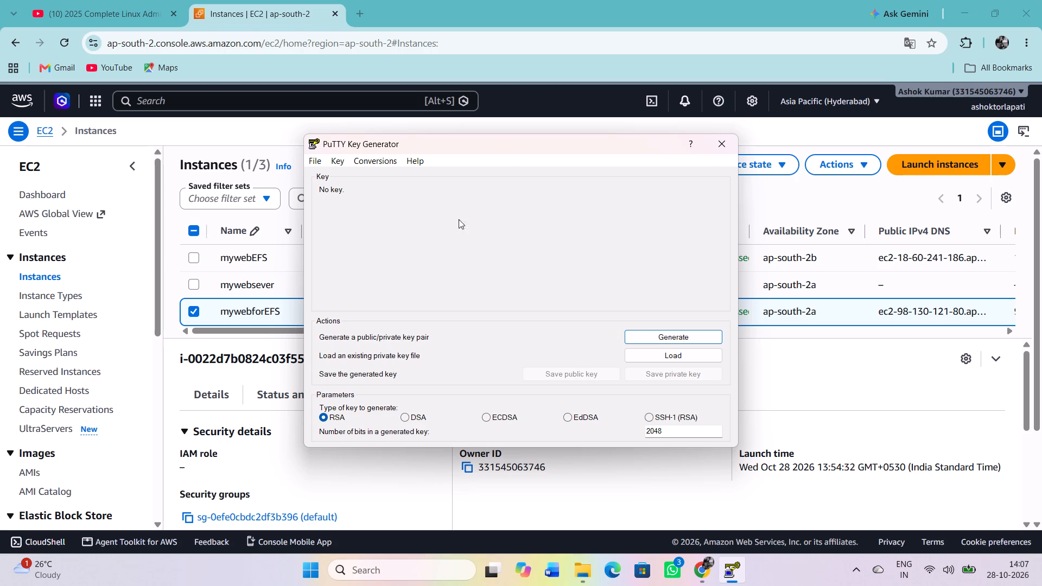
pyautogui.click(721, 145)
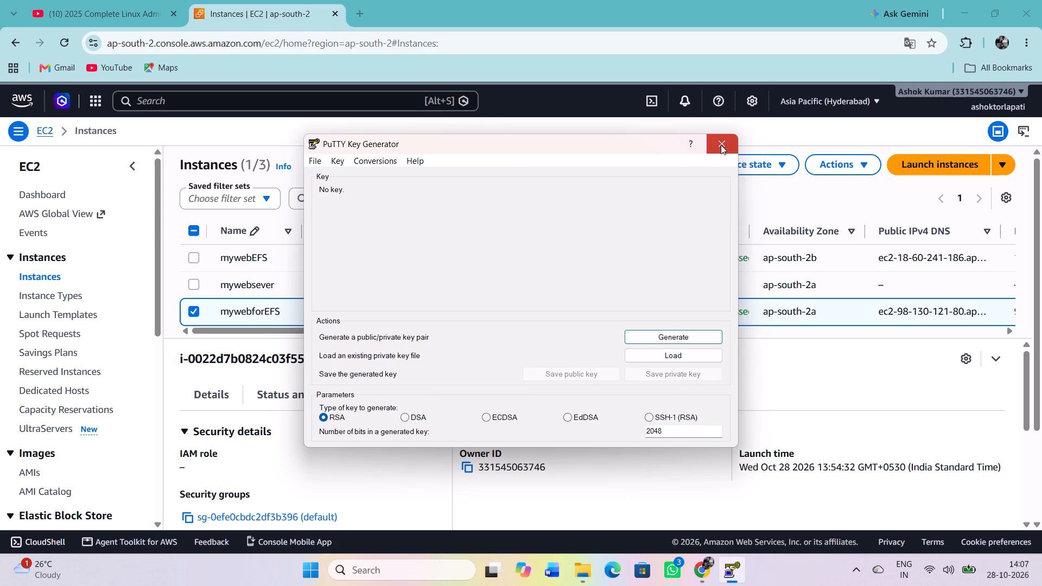
# Launch PuTTY and enter the copied mywebforEFS public IPv4 address, 98.130.121.80, as the session's host name.
pyautogui.click(405, 568)
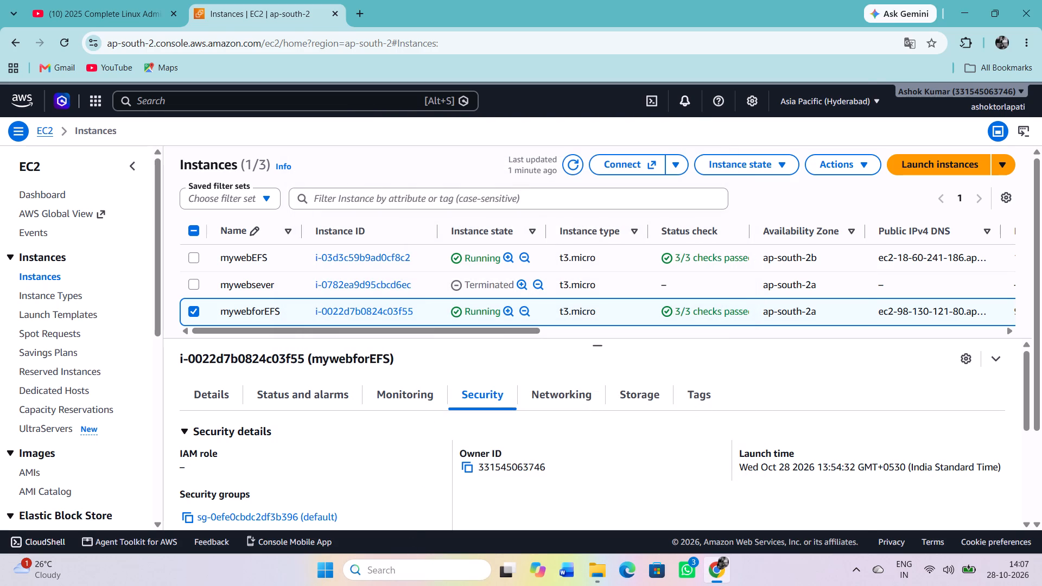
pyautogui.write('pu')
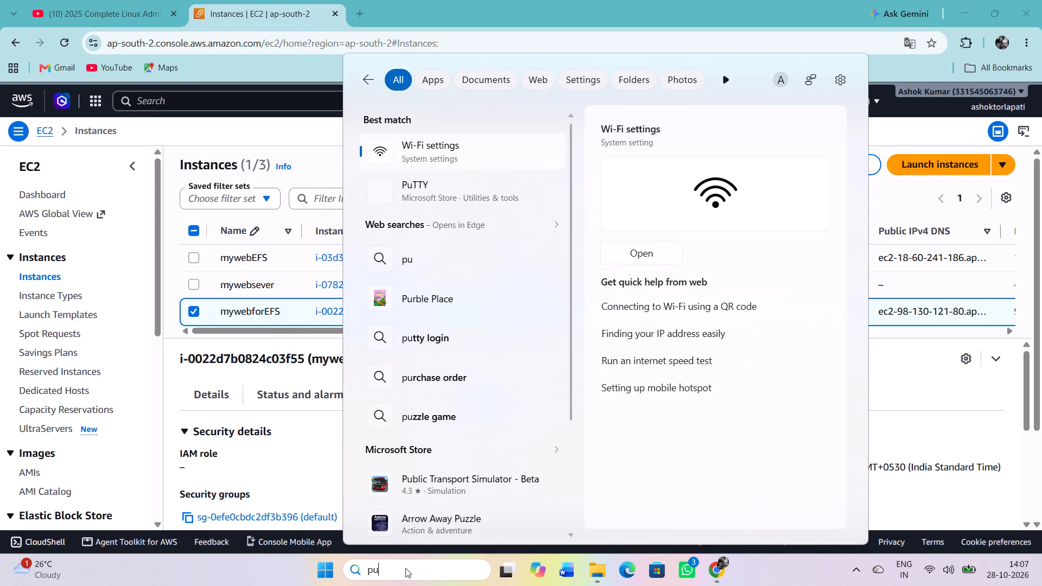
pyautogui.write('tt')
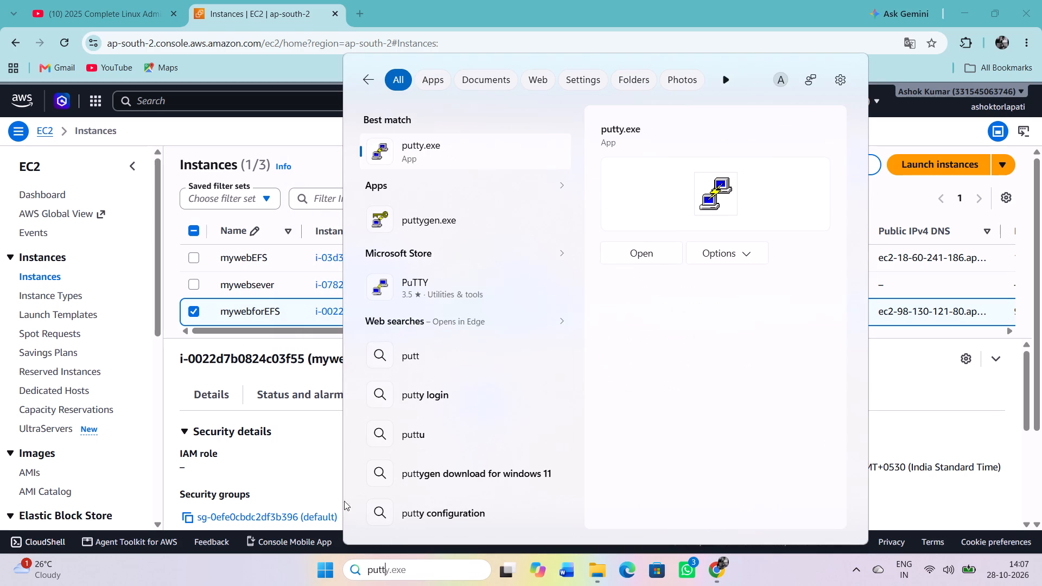
pyautogui.click(435, 148)
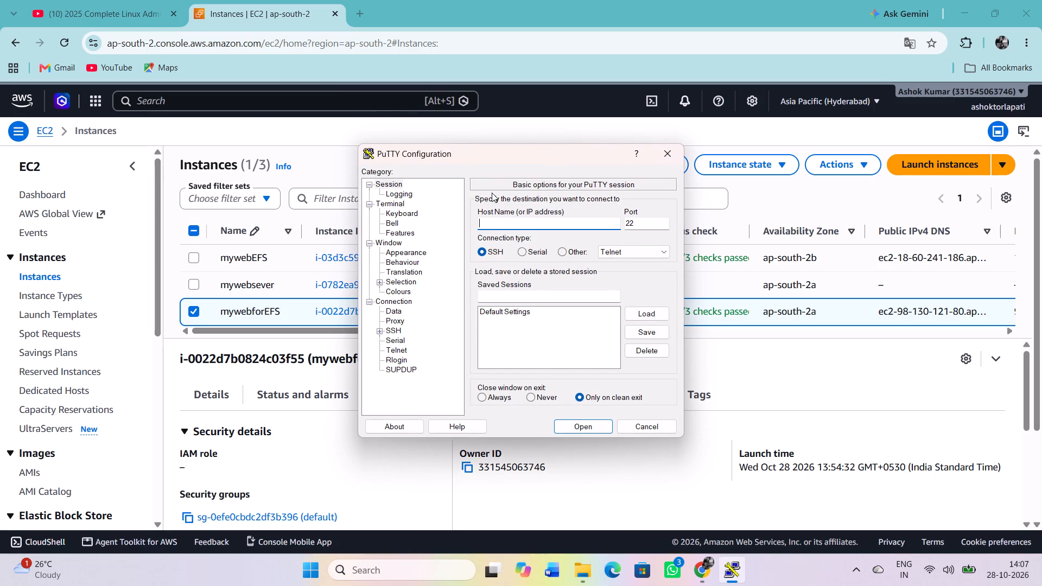
pyautogui.hotkey('ctrl', 'v')
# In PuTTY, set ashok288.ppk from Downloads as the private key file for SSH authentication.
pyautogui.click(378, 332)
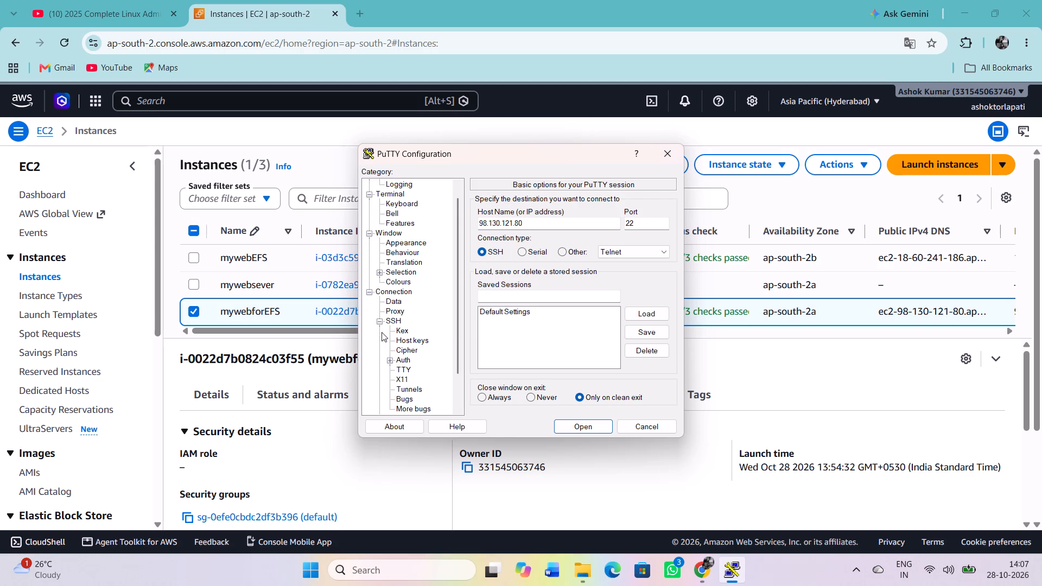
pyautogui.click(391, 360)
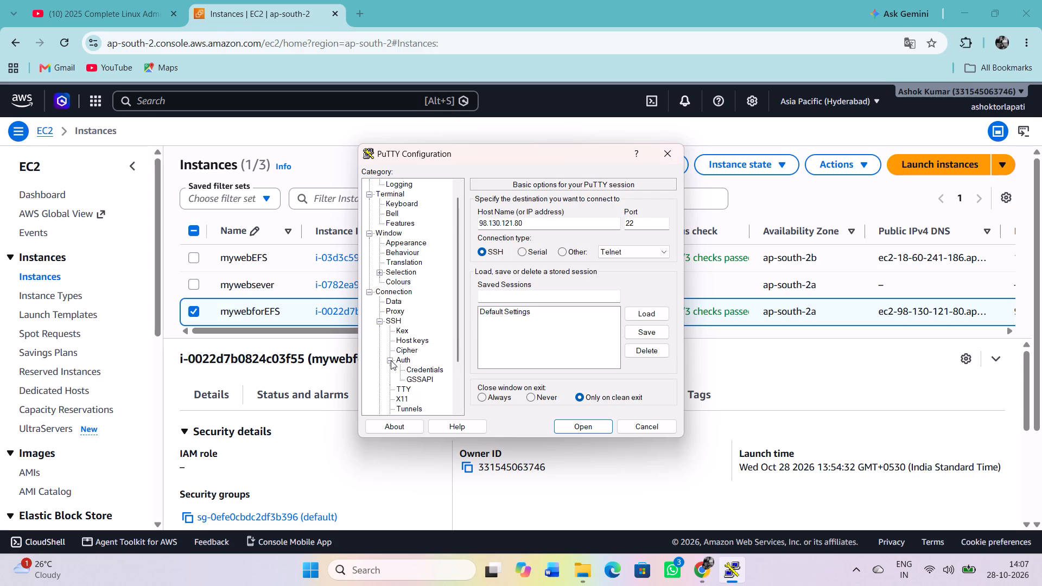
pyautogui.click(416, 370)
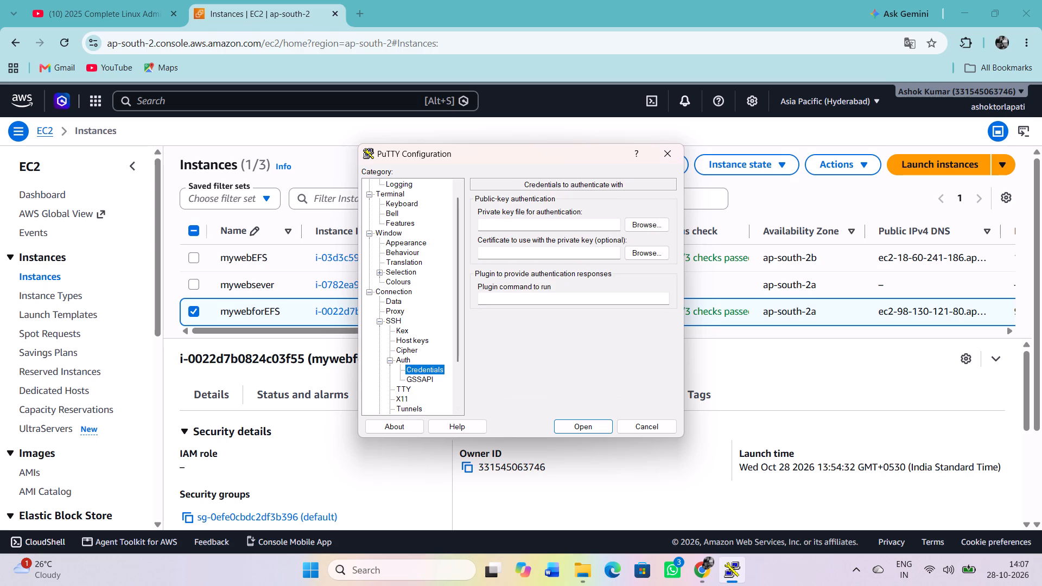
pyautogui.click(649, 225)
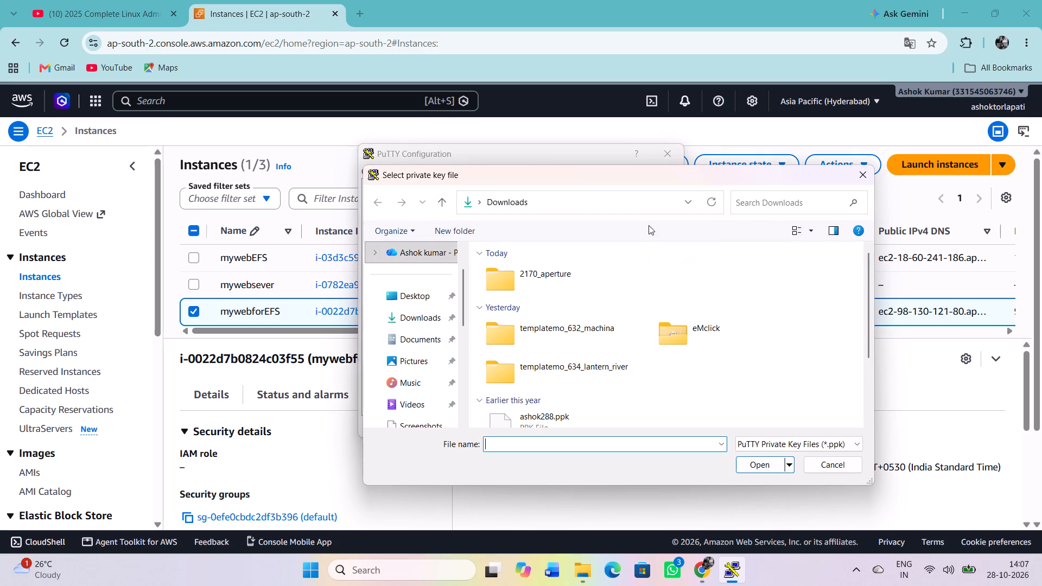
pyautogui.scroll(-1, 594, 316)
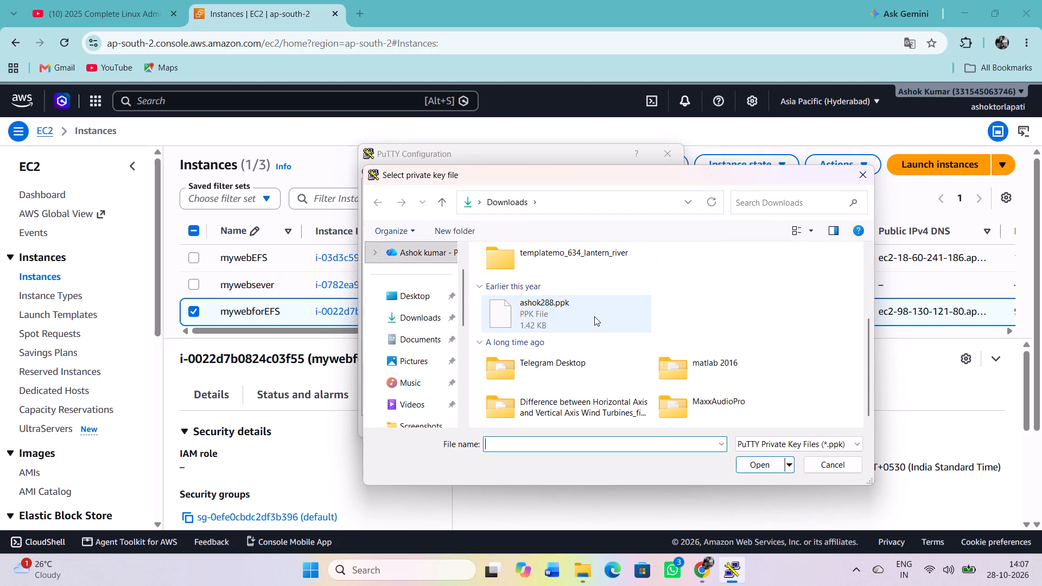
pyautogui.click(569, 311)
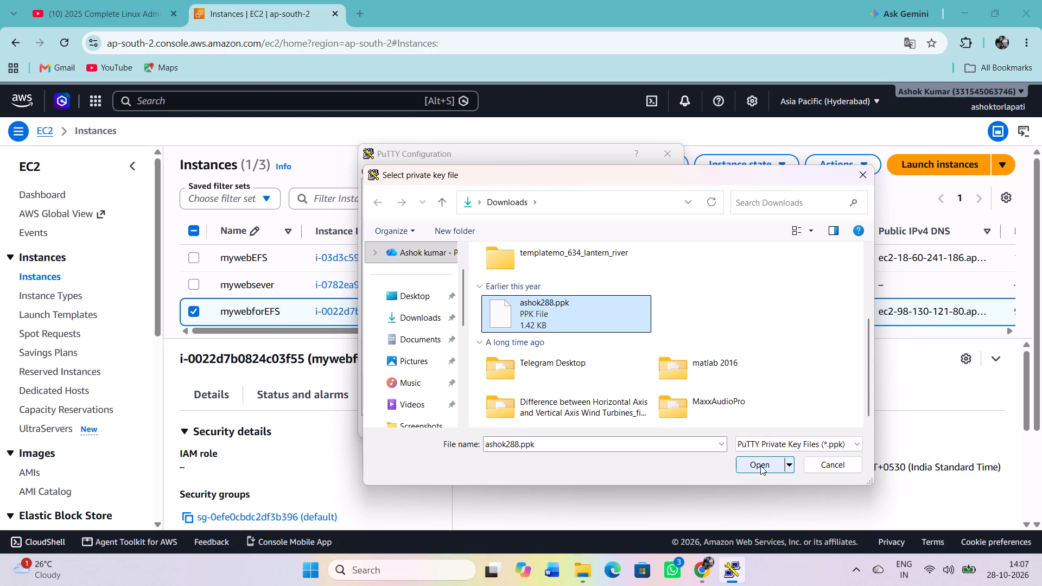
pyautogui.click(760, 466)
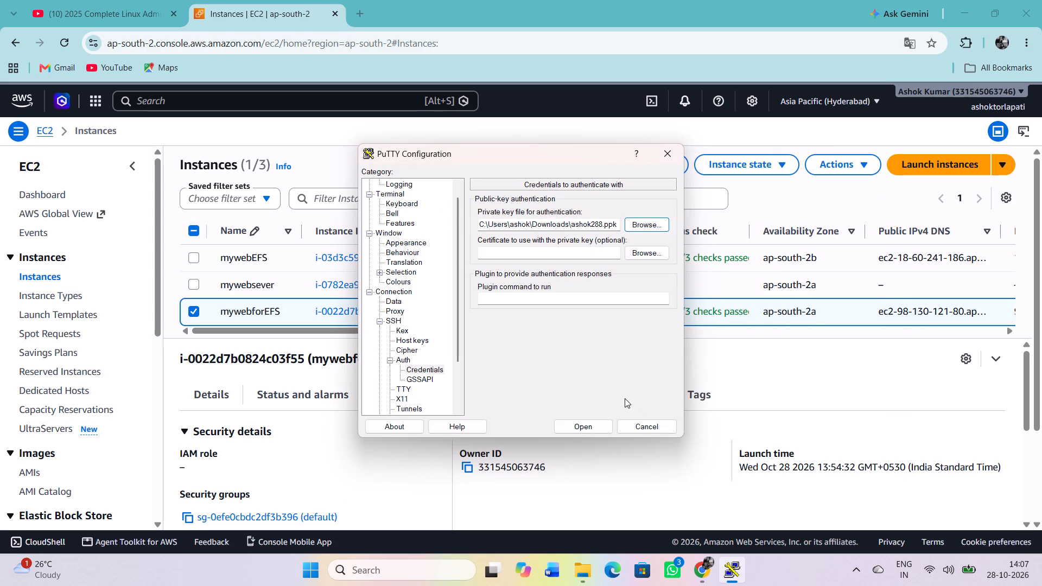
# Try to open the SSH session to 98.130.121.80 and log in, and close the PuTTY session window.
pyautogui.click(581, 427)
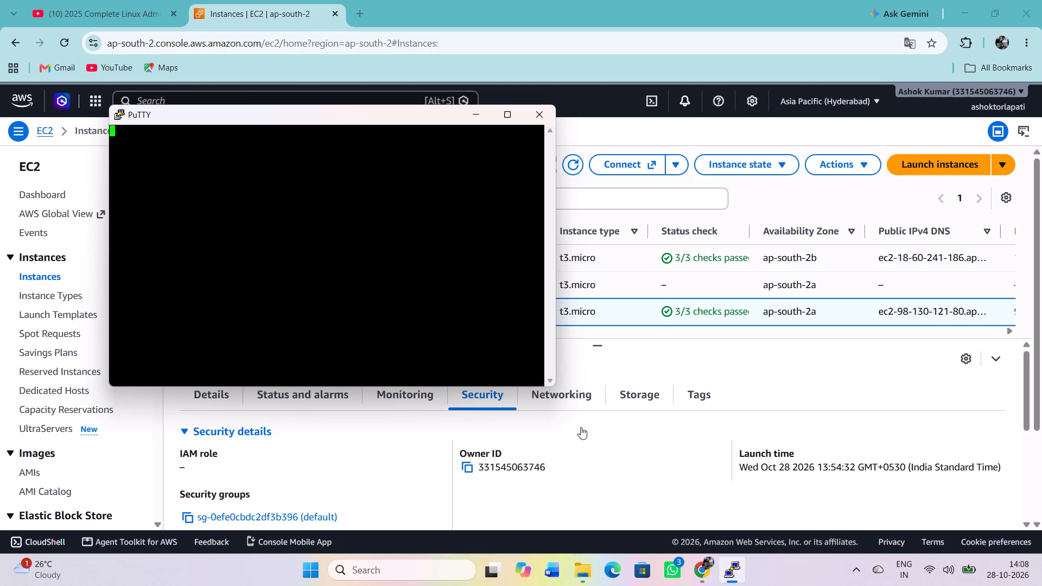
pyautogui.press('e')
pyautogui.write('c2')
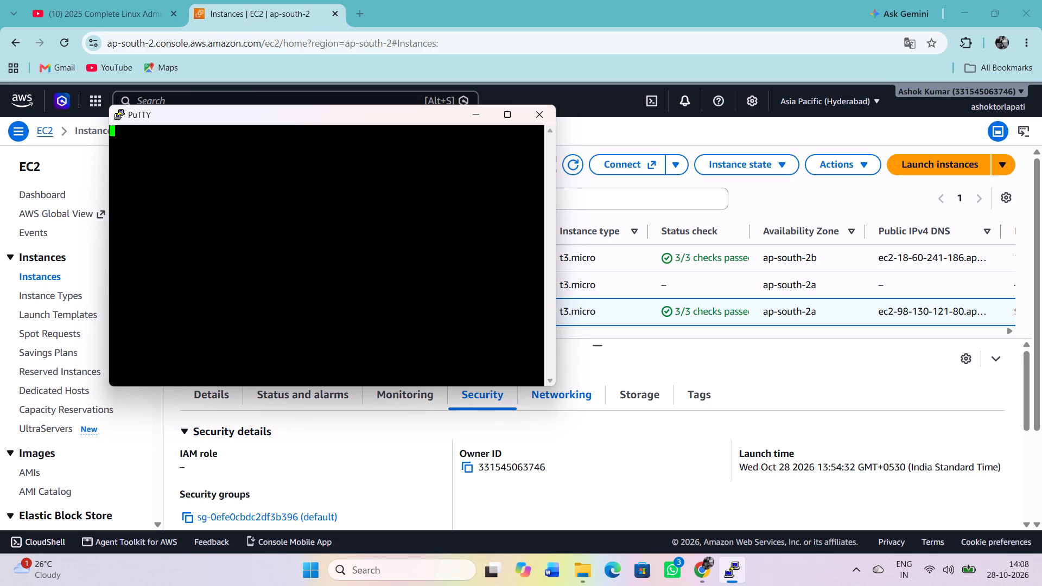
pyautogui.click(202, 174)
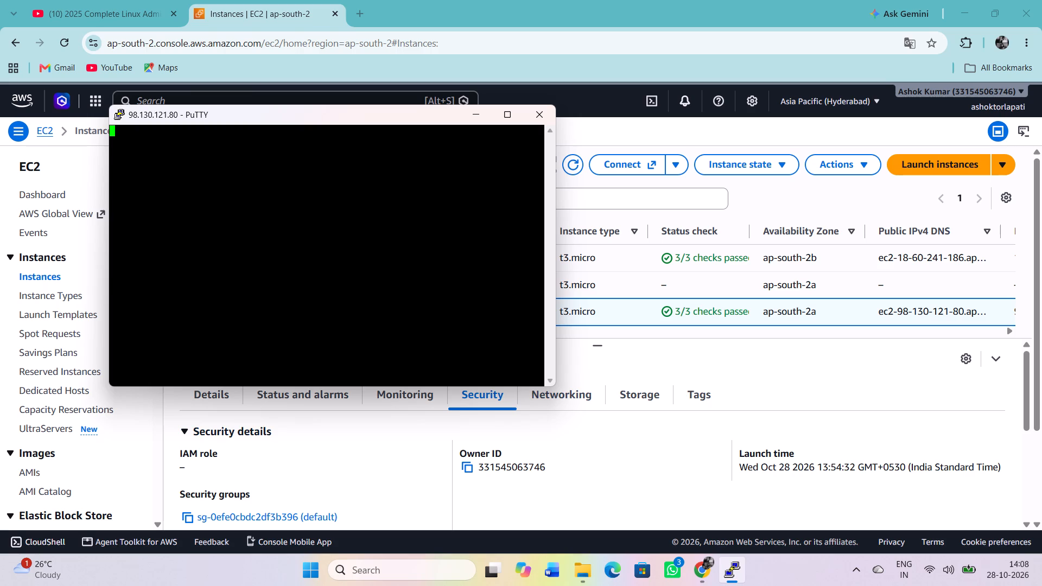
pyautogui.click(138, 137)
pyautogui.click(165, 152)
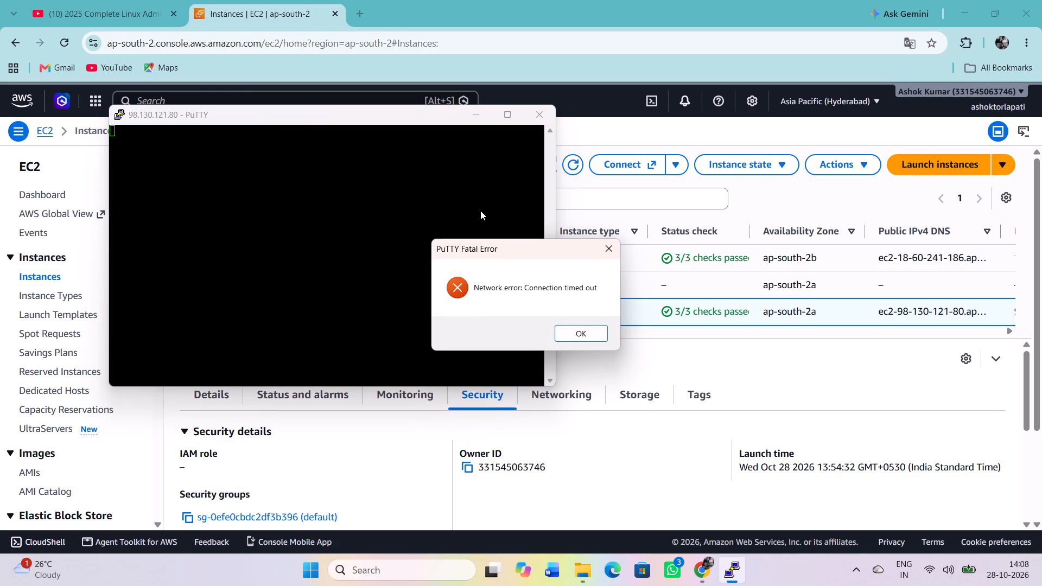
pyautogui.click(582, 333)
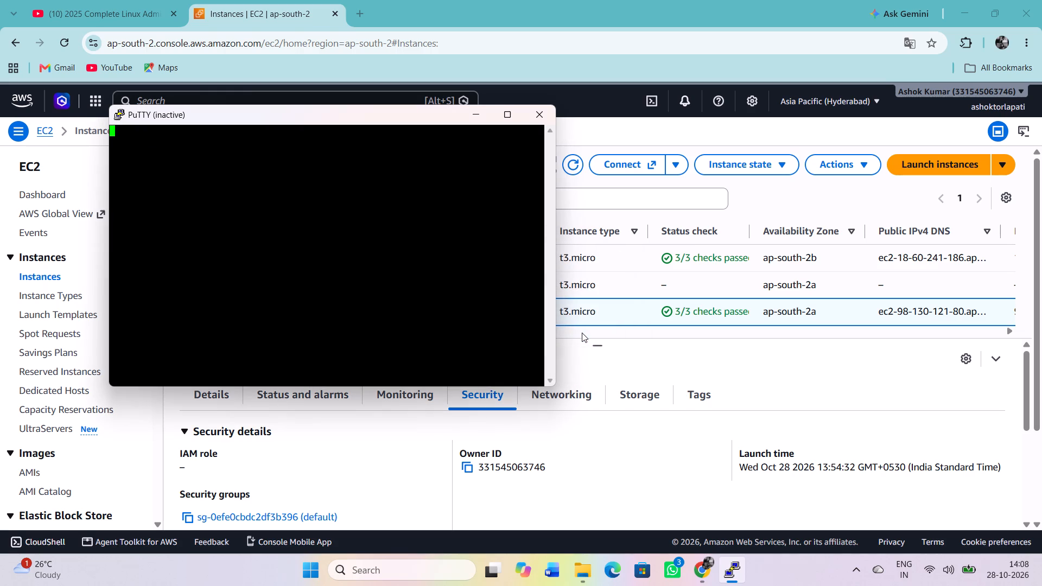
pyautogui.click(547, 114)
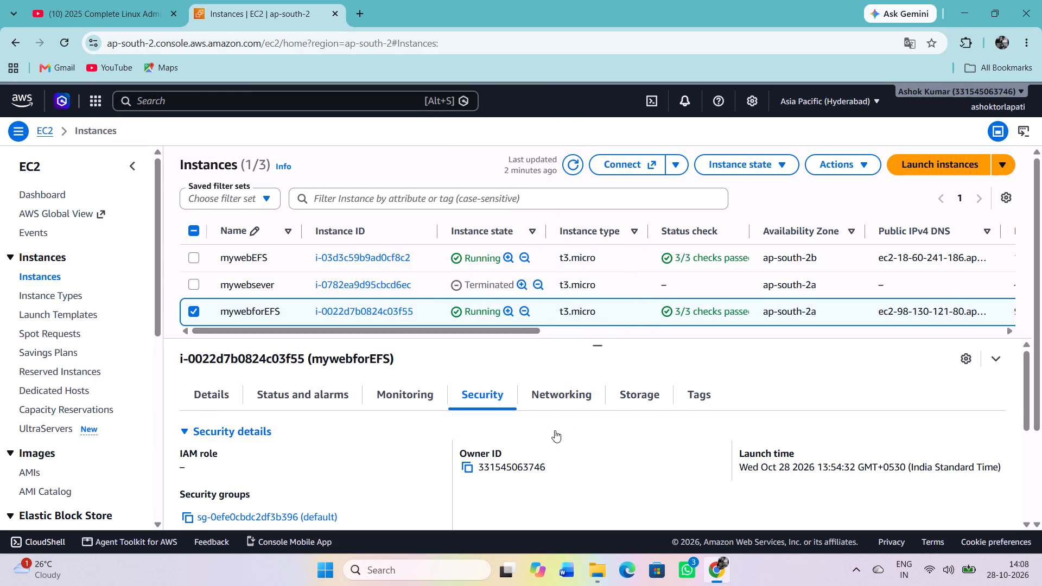
# Review mywebforEFS's inbound rules and open its default security group's inbound rules for editing.
pyautogui.scroll(-3, 450, 442)
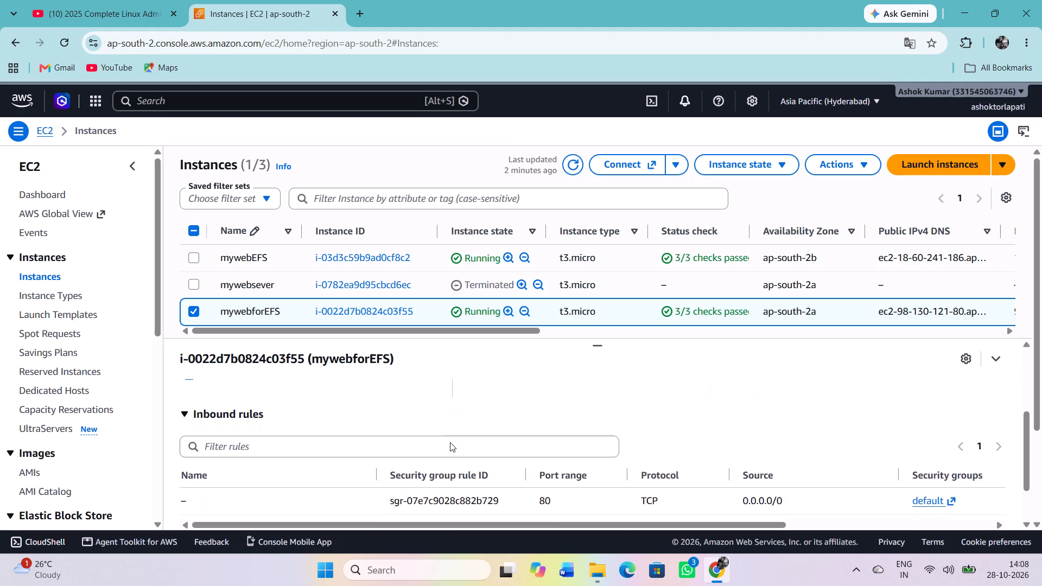
pyautogui.scroll(-2, 450, 442)
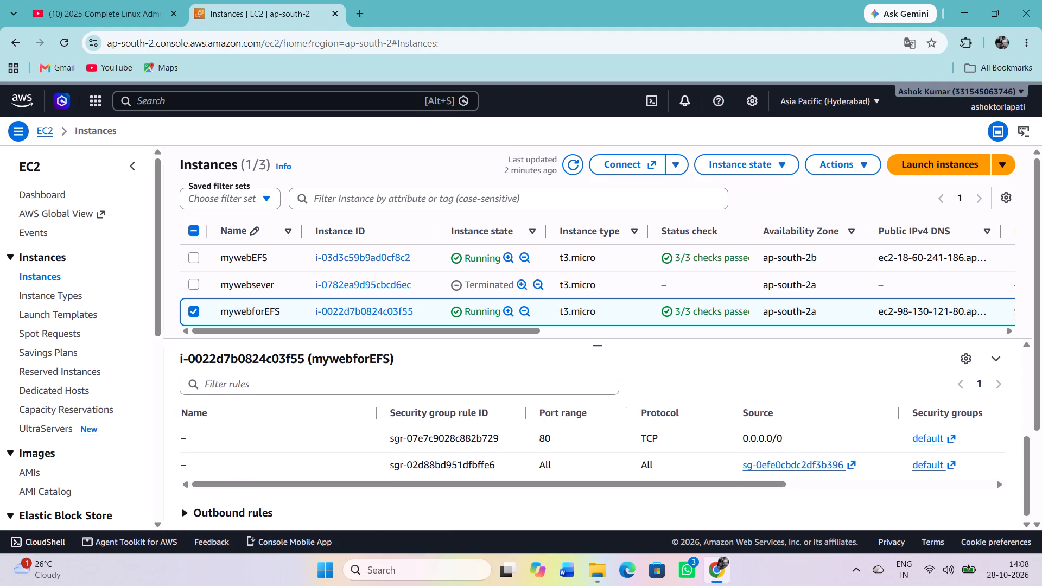
pyautogui.scroll(-1, 450, 442)
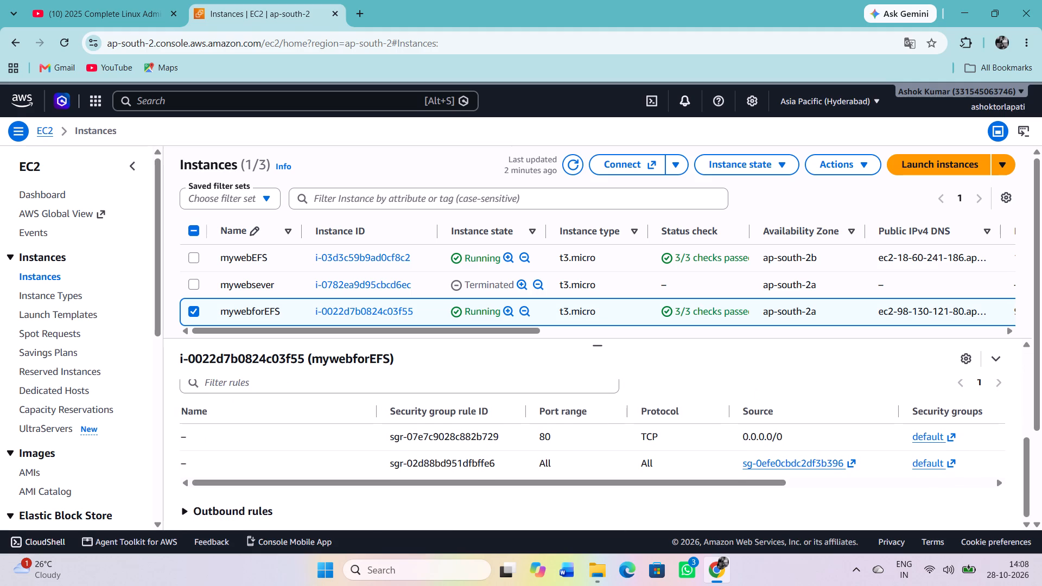
pyautogui.hscroll(-4, 647, 438)
pyautogui.hscroll(4, 647, 438)
pyautogui.click(813, 458)
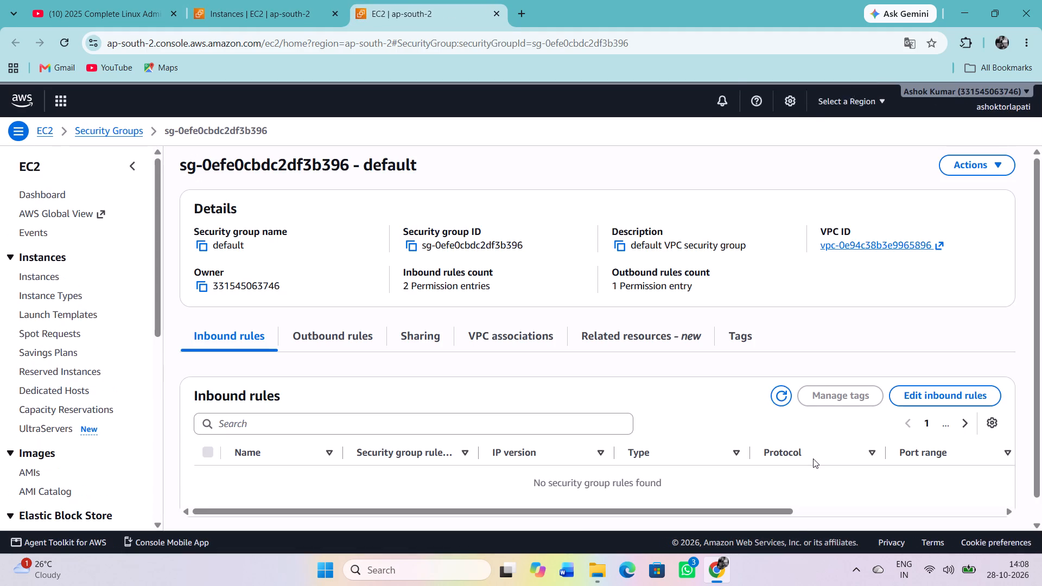
pyautogui.scroll(-1, 596, 423)
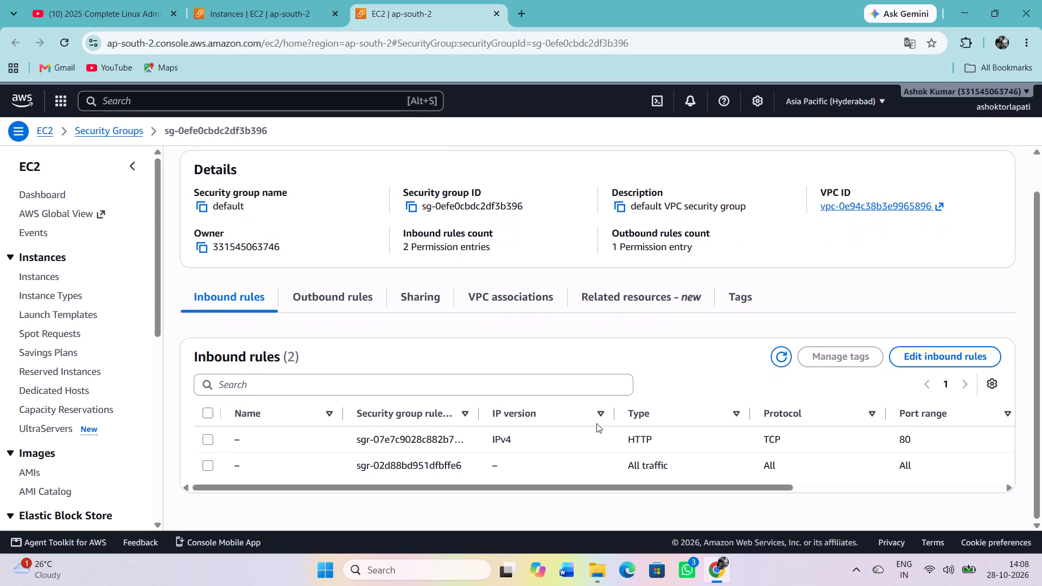
pyautogui.scroll(-1, 596, 423)
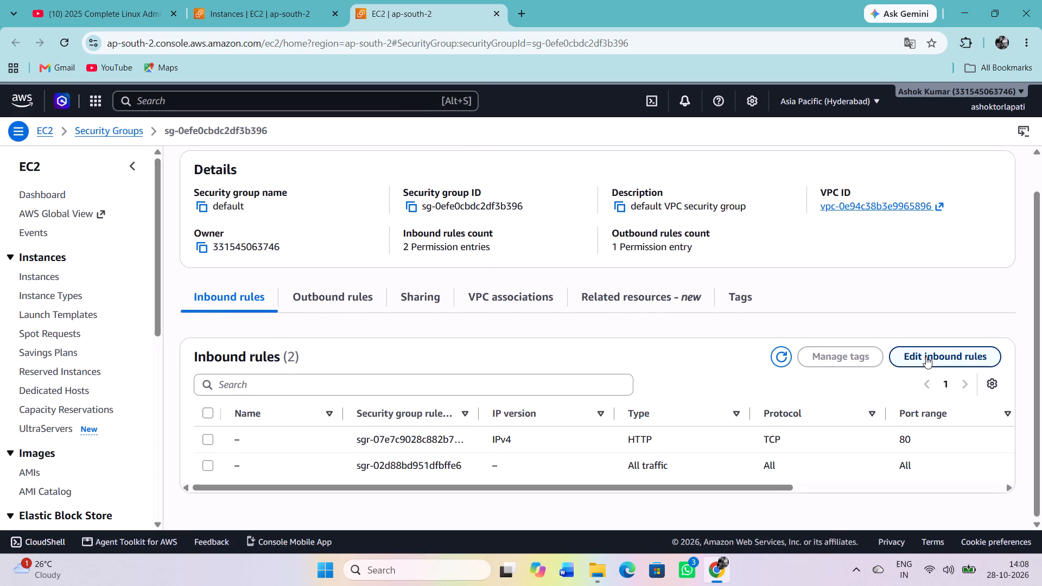
pyautogui.click(926, 356)
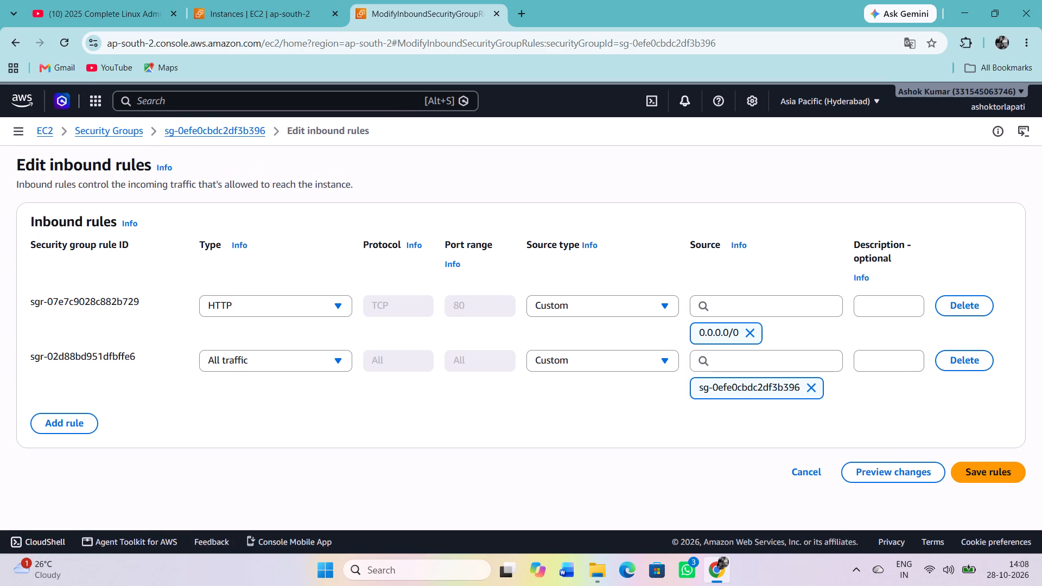
# Add an SSH inbound rule with source Anywhere-IPv4 to the default security group and save the rules.
pyautogui.click(71, 421)
pyautogui.click(234, 413)
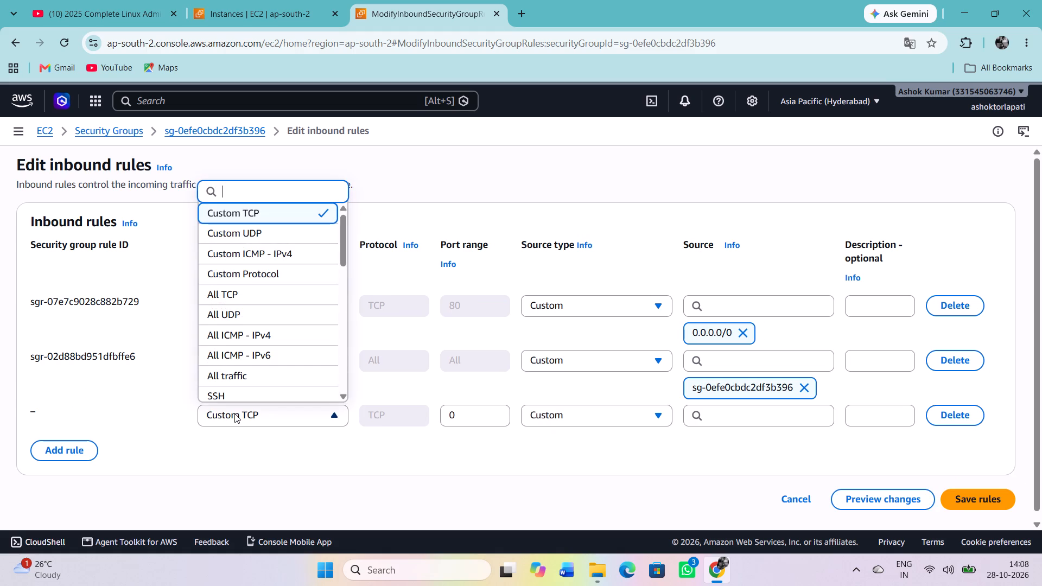
pyautogui.click(230, 391)
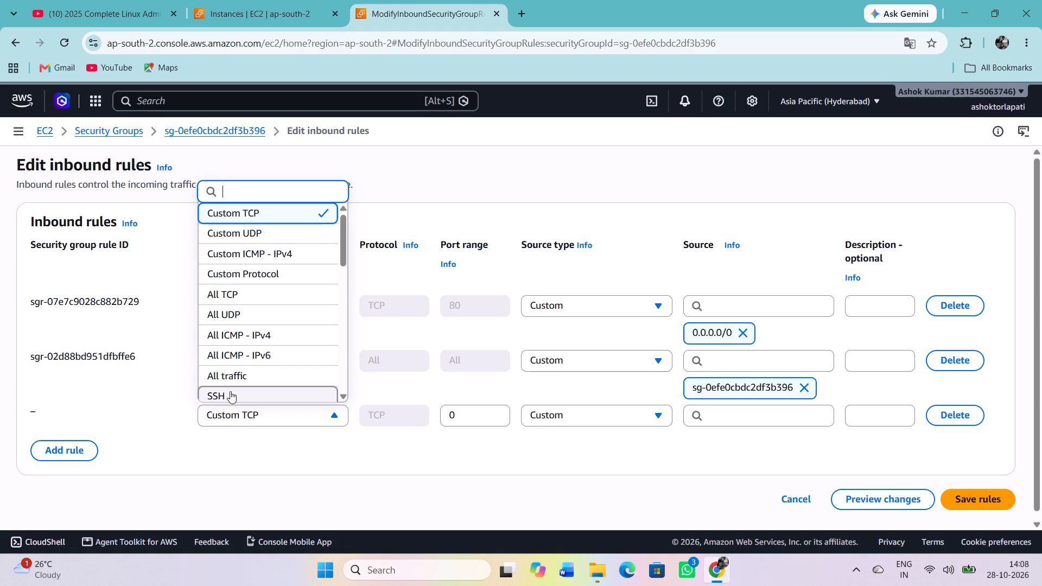
pyautogui.click(603, 423)
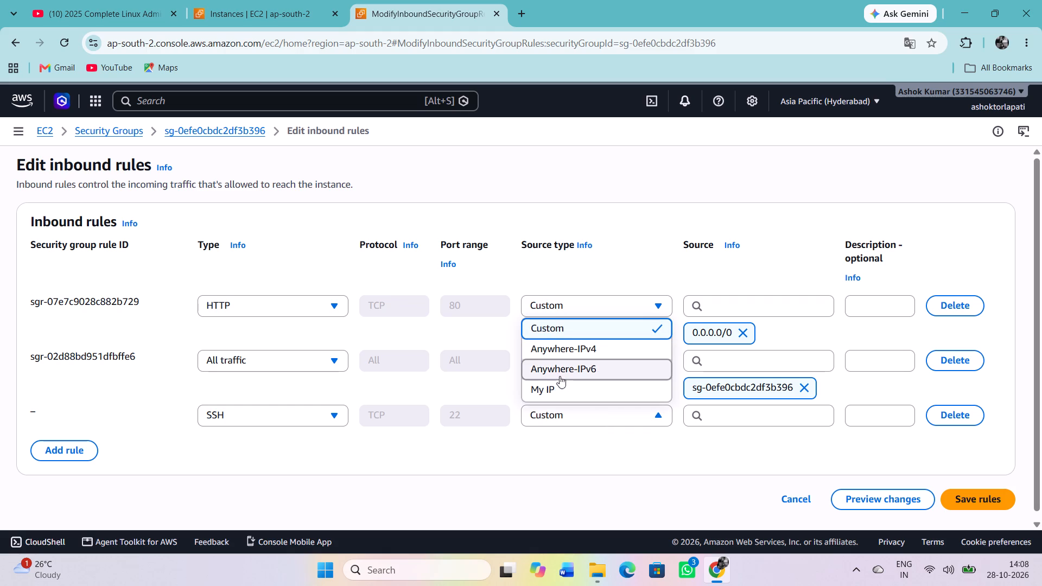
pyautogui.click(555, 352)
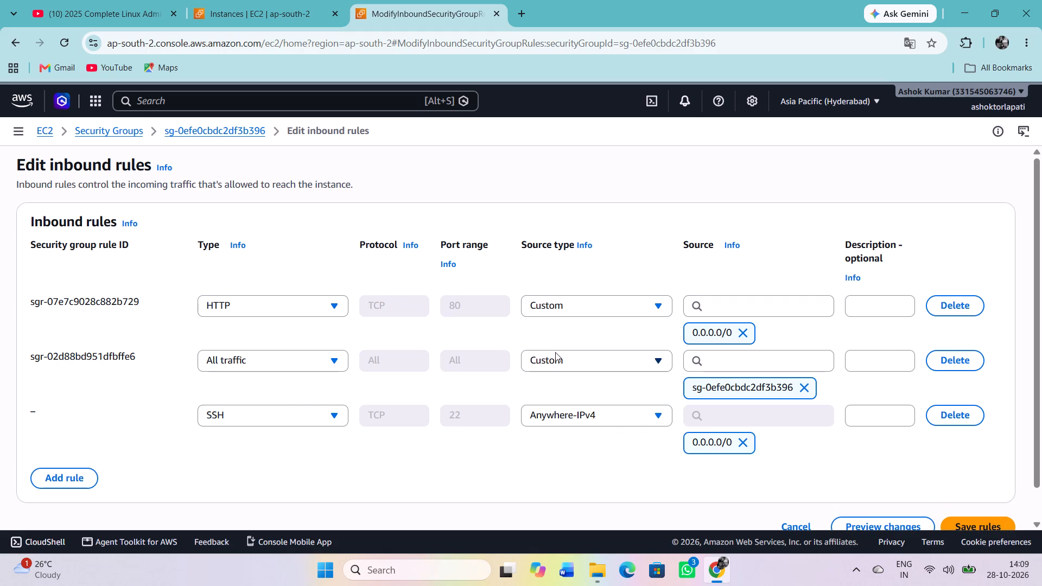
pyautogui.scroll(-2, 855, 505)
pyautogui.click(976, 496)
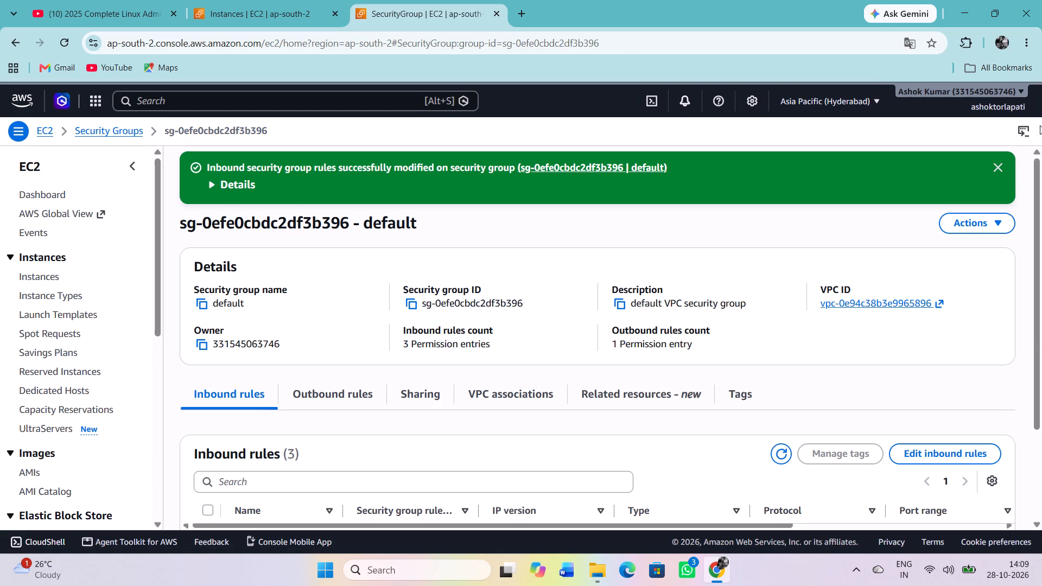
pyautogui.click(999, 165)
pyautogui.scroll(1, 646, 323)
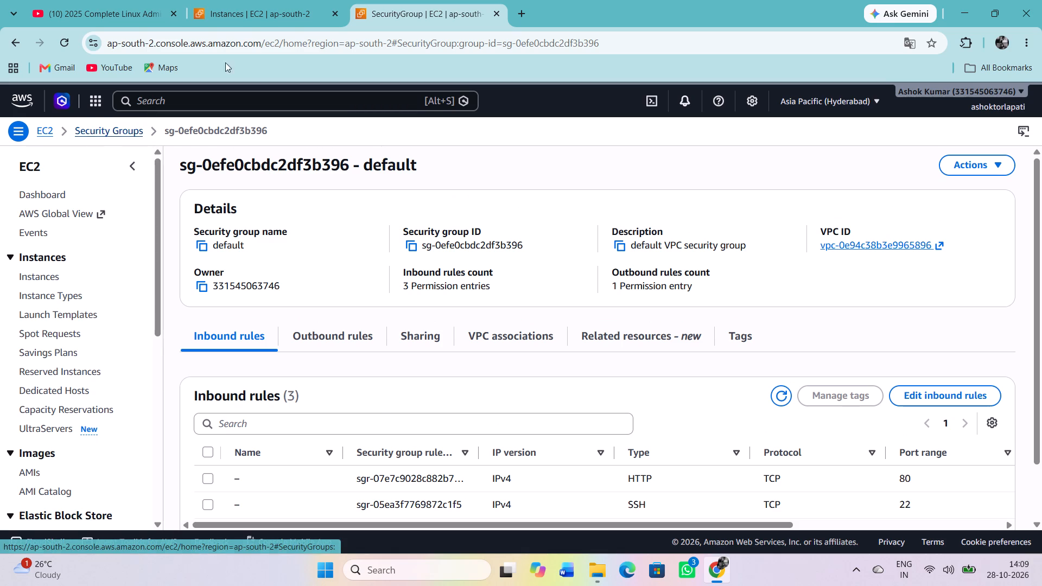
# Close the security group page, refresh the Instances list, and show the instance details of mywebforEFS.
pyautogui.click(495, 12)
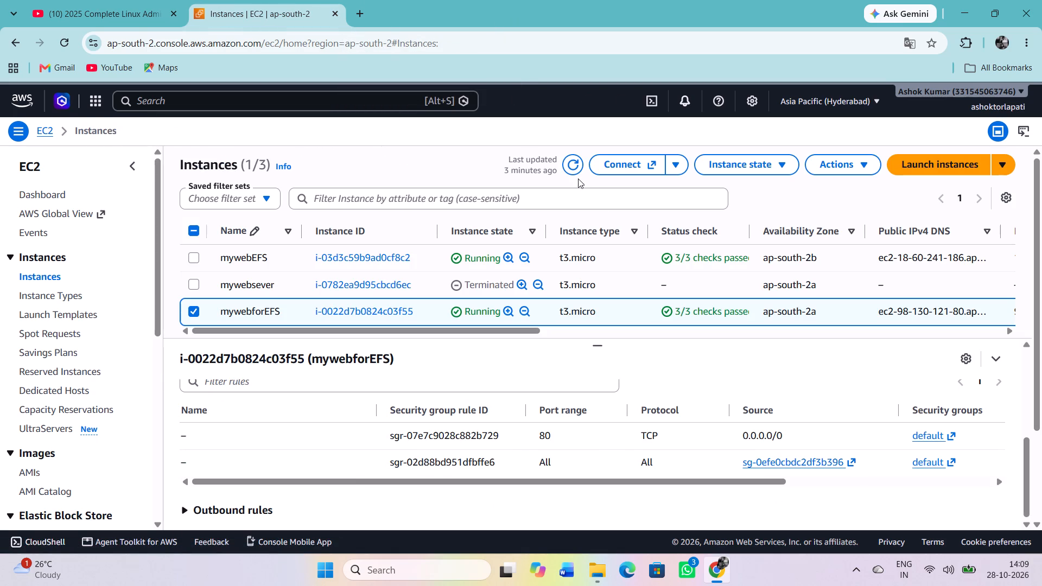
pyautogui.click(569, 164)
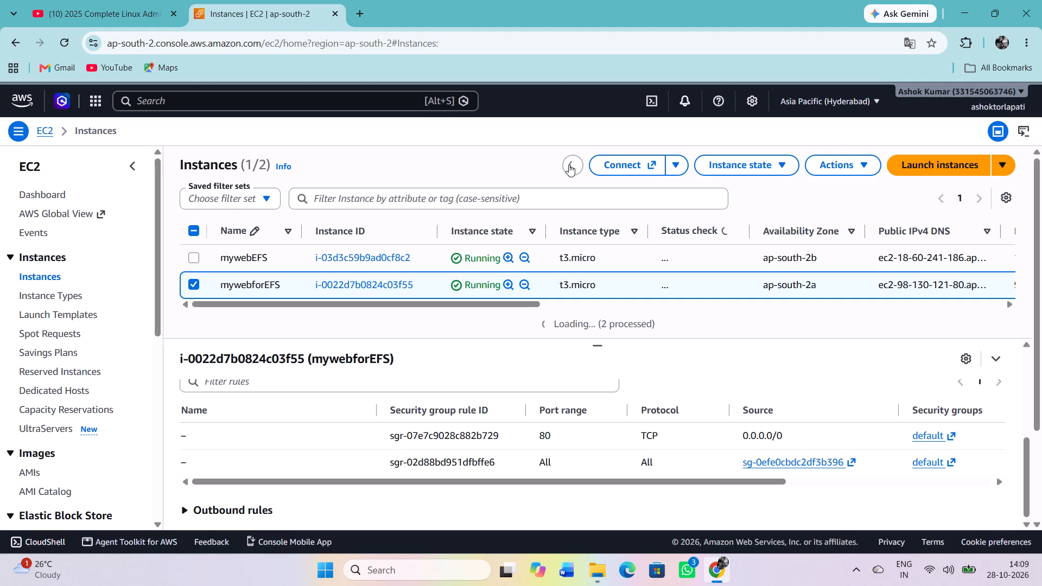
pyautogui.scroll(-1, 550, 427)
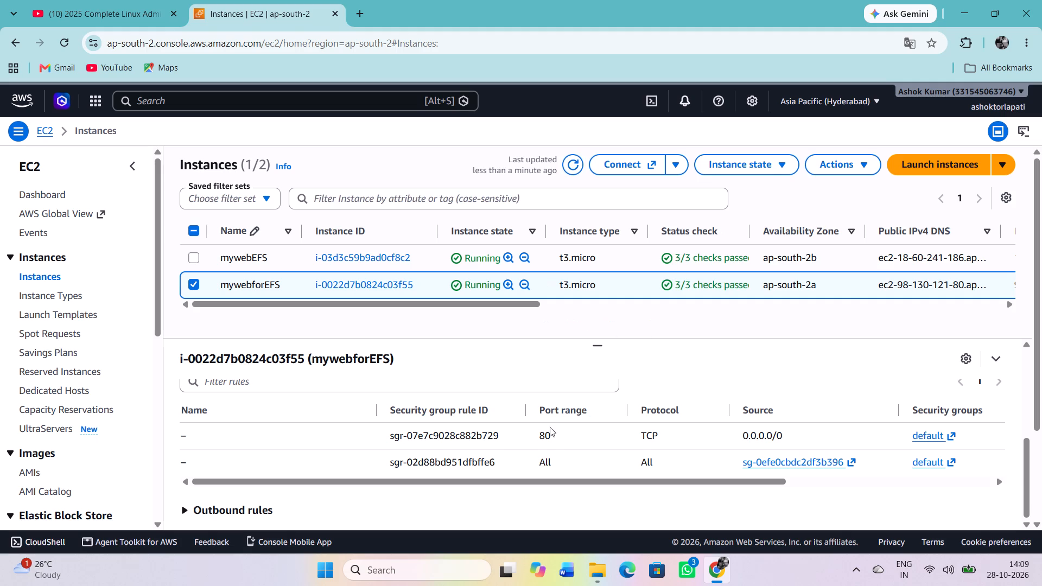
pyautogui.scroll(-1, 550, 427)
pyautogui.scroll(4, 550, 427)
pyautogui.click(215, 398)
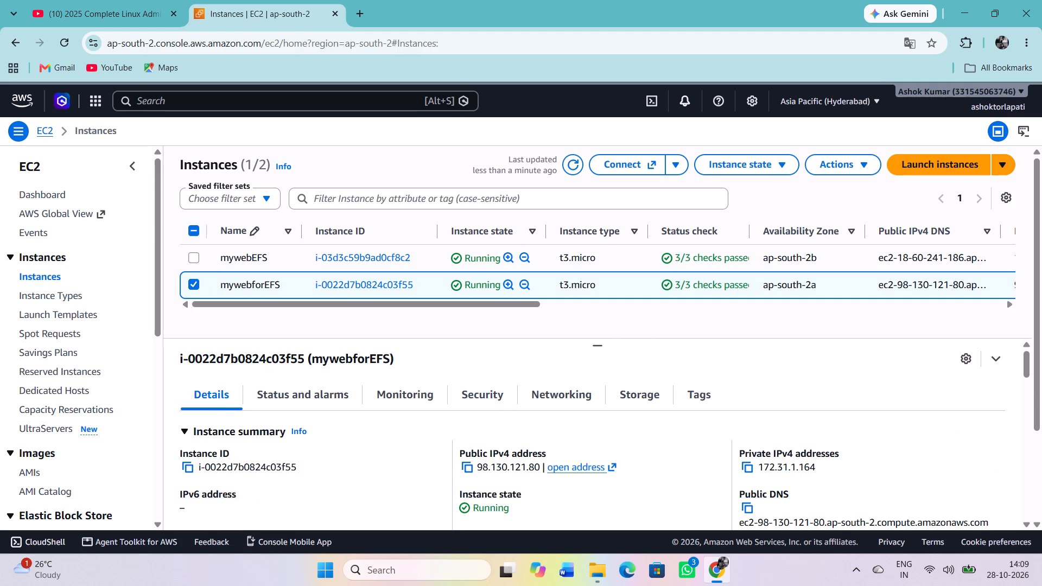
# Refresh the Instances list and review the security details and inbound rules of mywebforEFS.
pyautogui.click(568, 164)
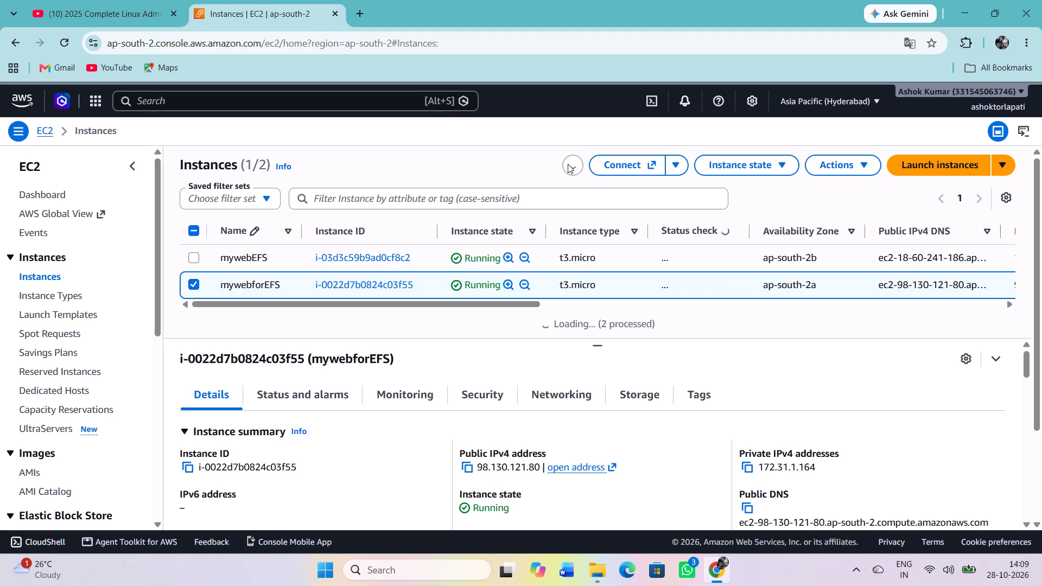
pyautogui.scroll(-5, 558, 350)
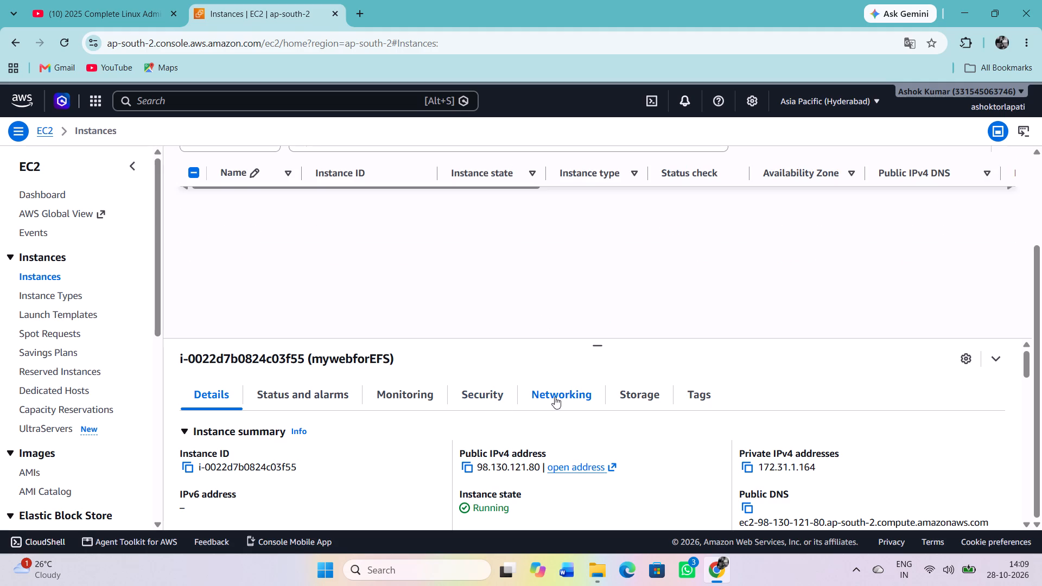
pyautogui.click(497, 396)
pyautogui.scroll(-1, 588, 447)
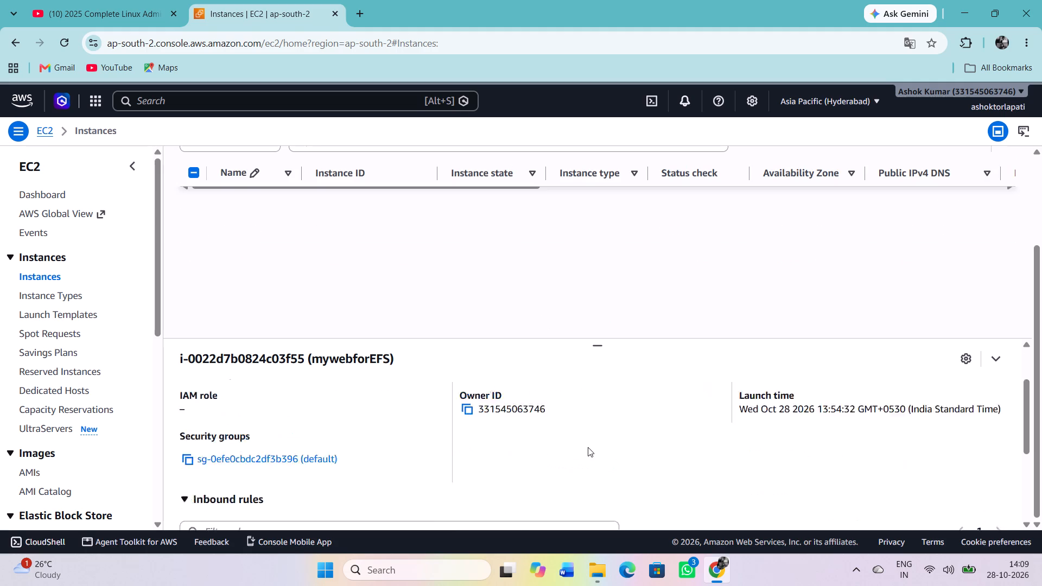
pyautogui.scroll(-2, 588, 447)
pyautogui.hscroll(1, 588, 447)
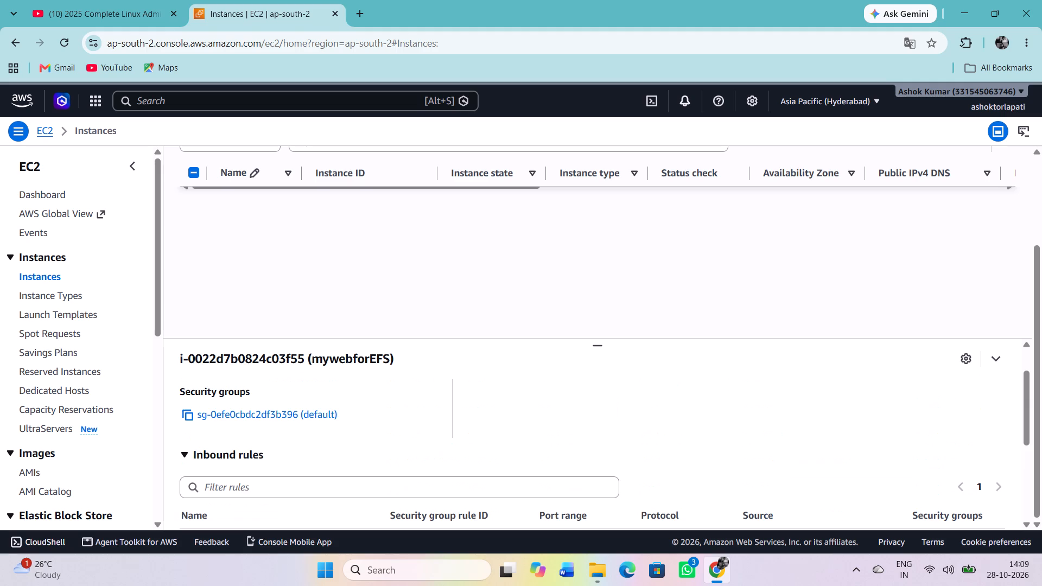
pyautogui.scroll(5, 393, 307)
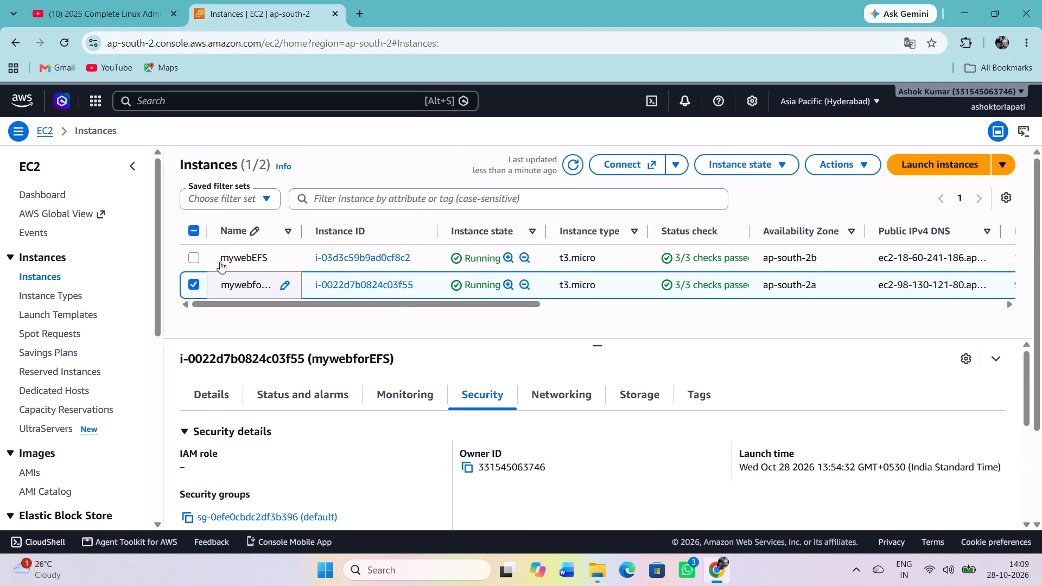
# Switch the selection to the mywebEFS instance and review its security group's inbound rules.
pyautogui.click(199, 279)
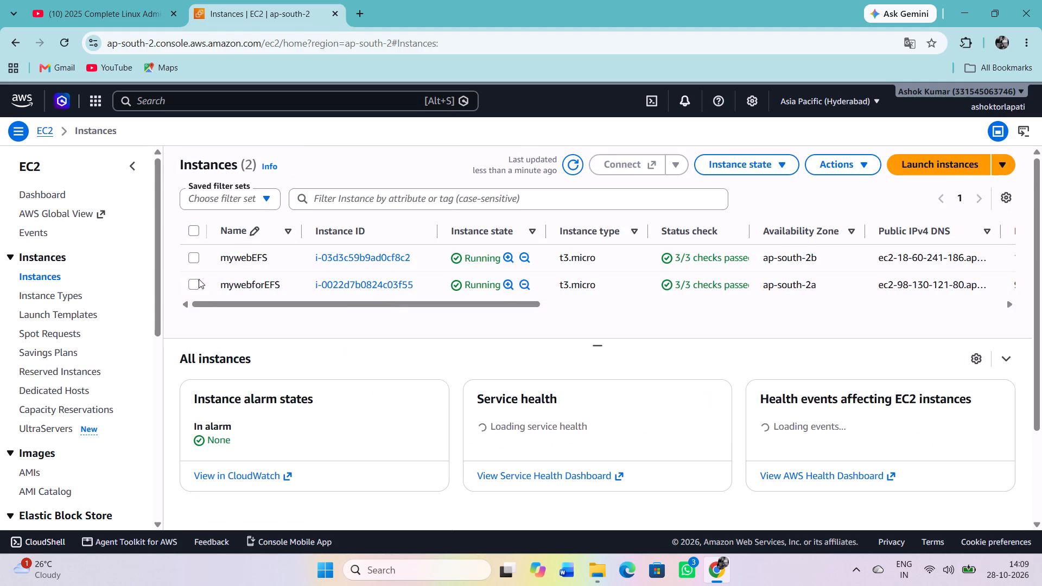
pyautogui.click(194, 262)
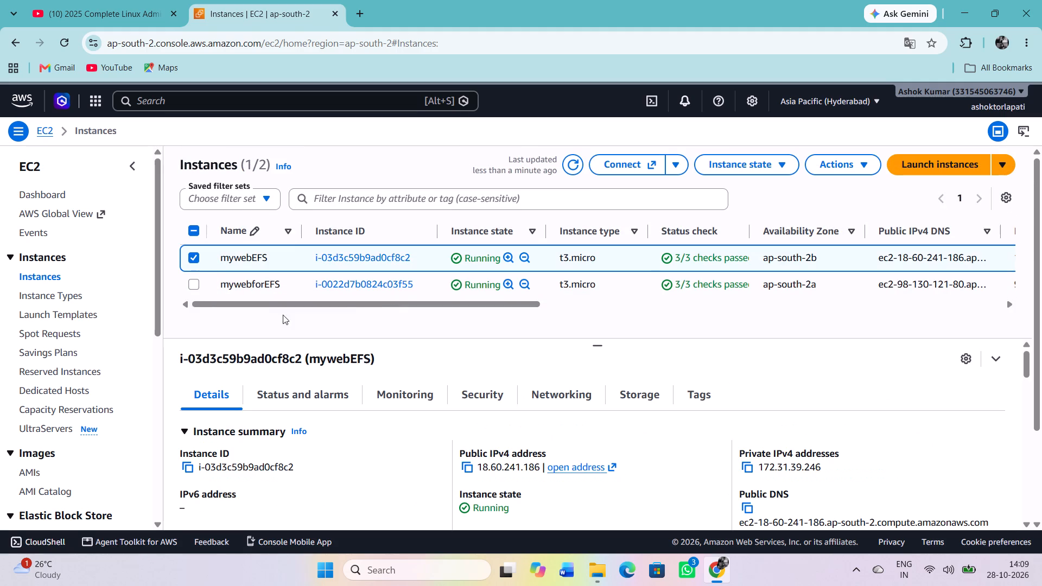
pyautogui.scroll(-5, 391, 362)
pyautogui.scroll(5, 391, 362)
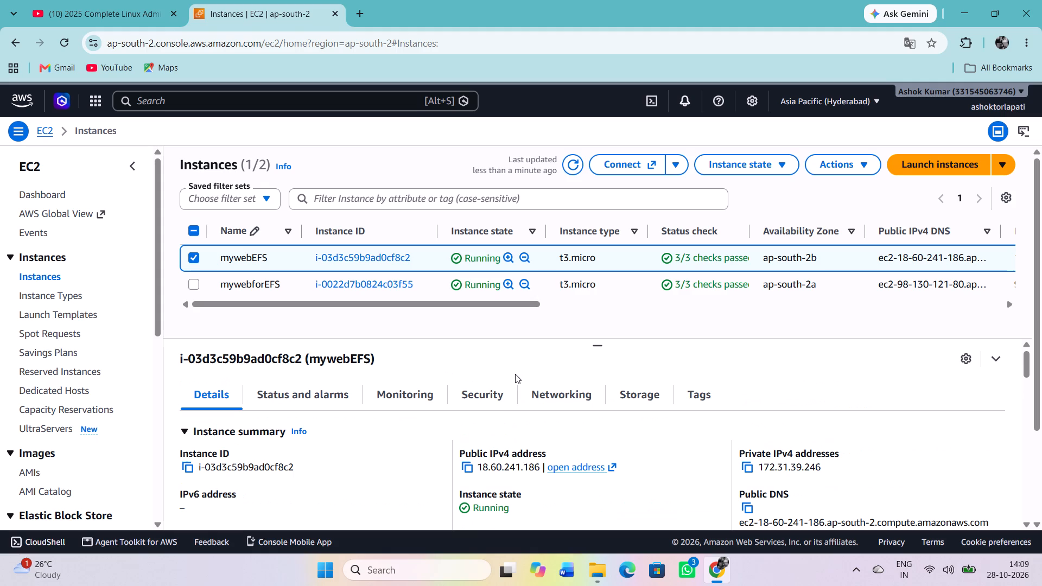
pyautogui.click(499, 396)
pyautogui.scroll(-1, 579, 444)
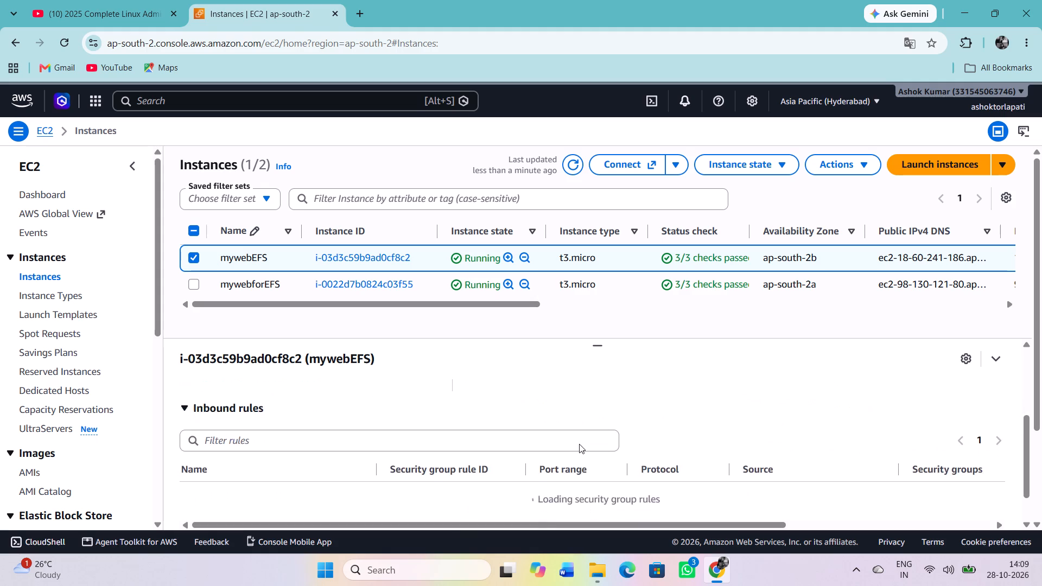
pyautogui.scroll(-2, 579, 444)
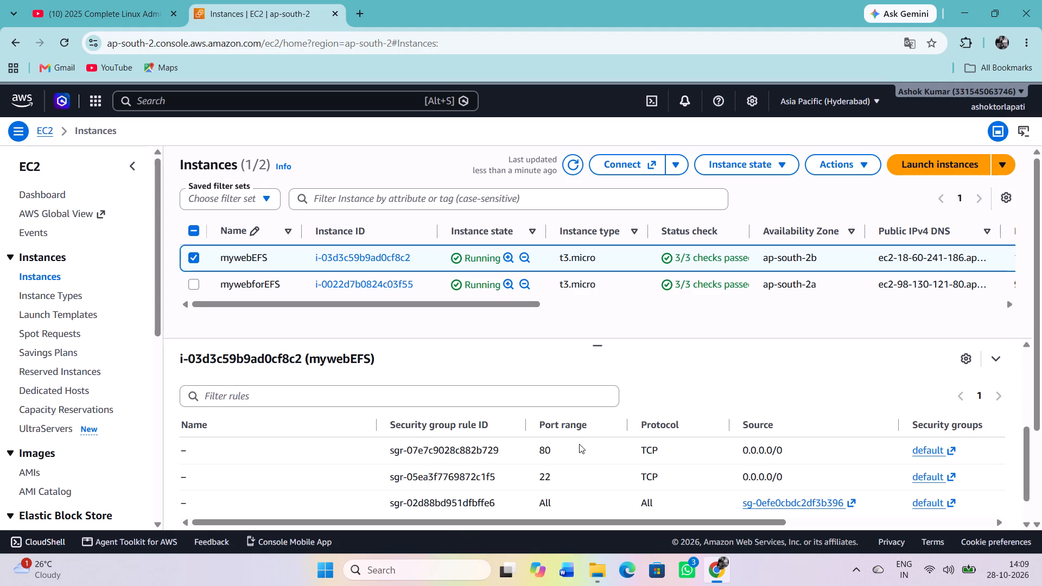
pyautogui.scroll(2, 579, 444)
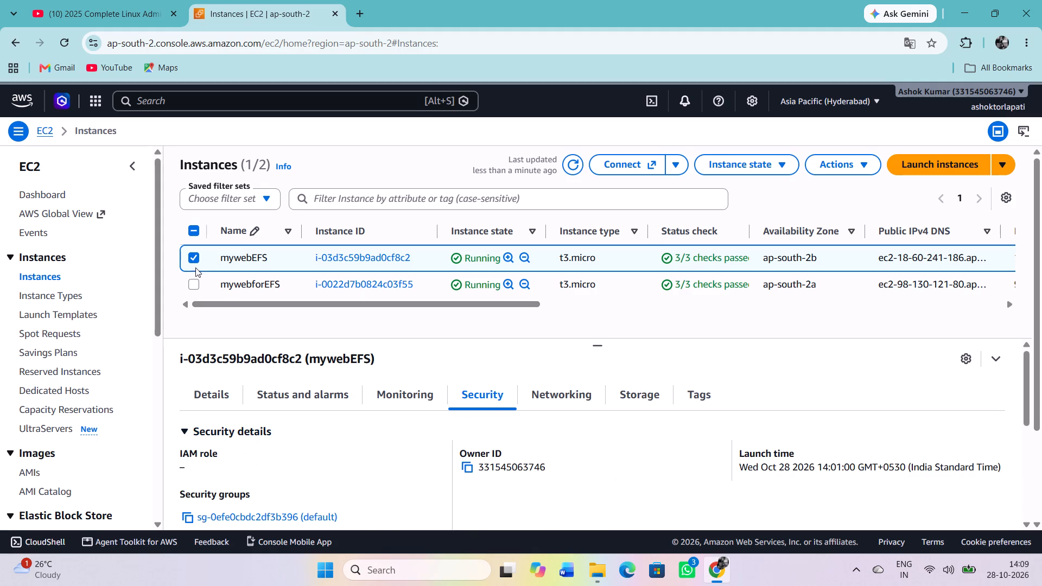
# Select only the mywebforEFS instance again and copy its public IPv4 address.
pyautogui.click(195, 259)
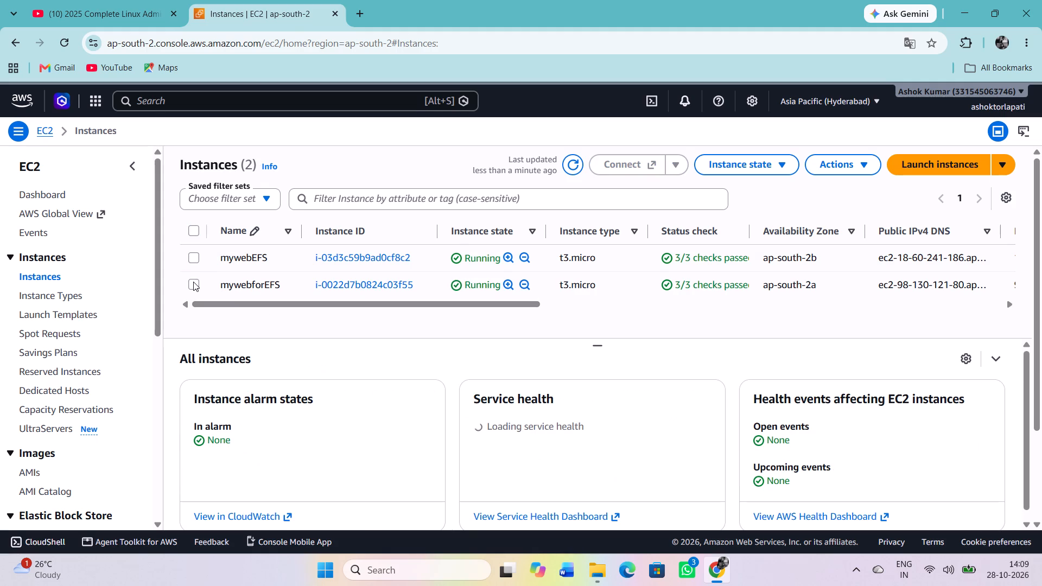
pyautogui.click(193, 282)
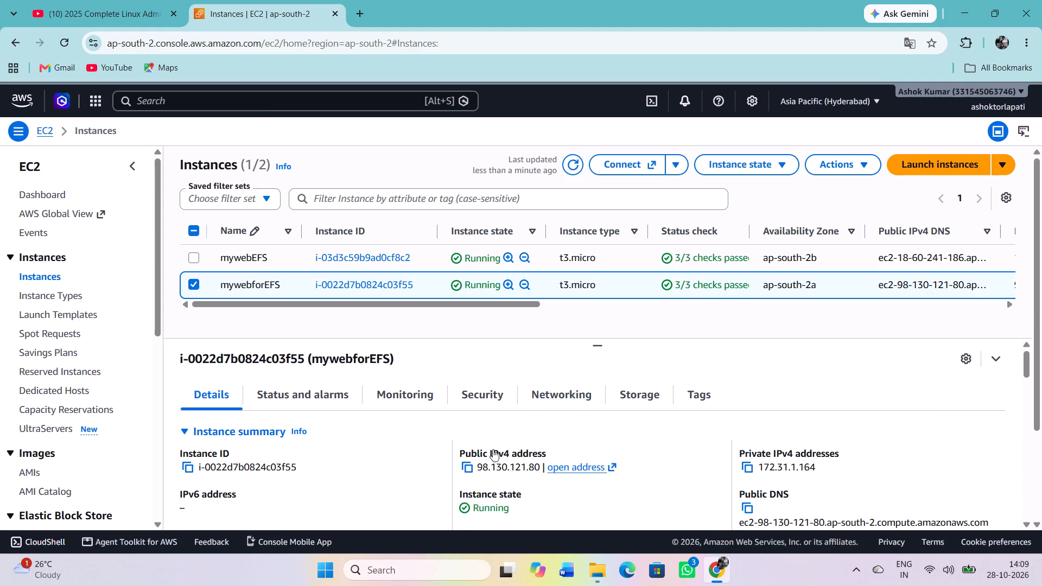
pyautogui.click(471, 466)
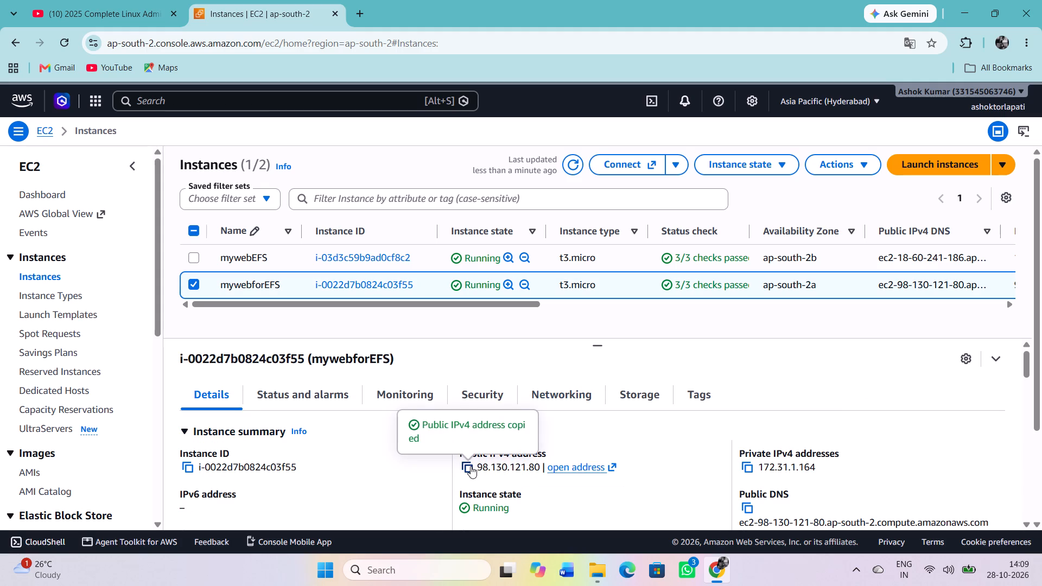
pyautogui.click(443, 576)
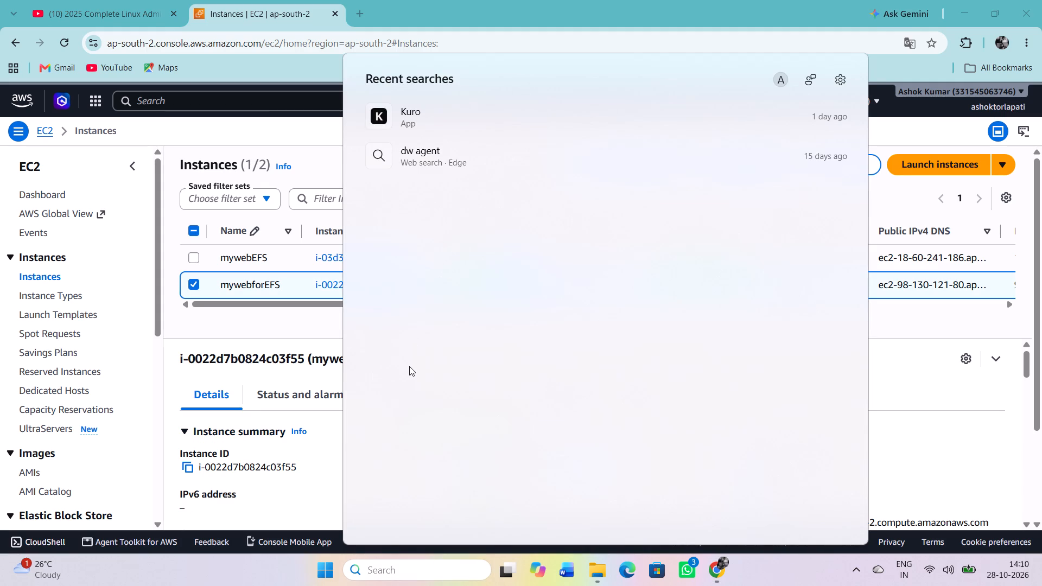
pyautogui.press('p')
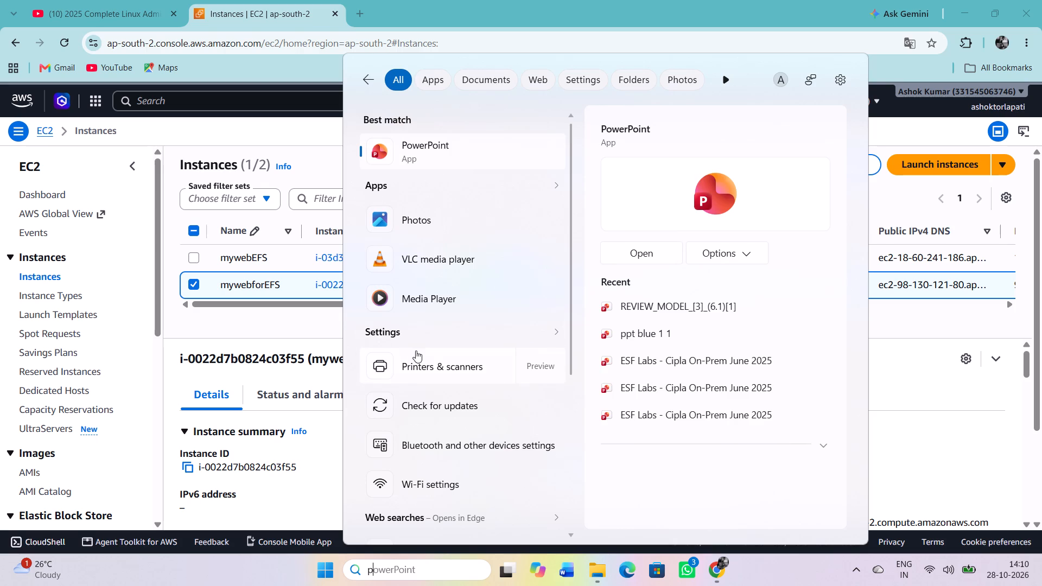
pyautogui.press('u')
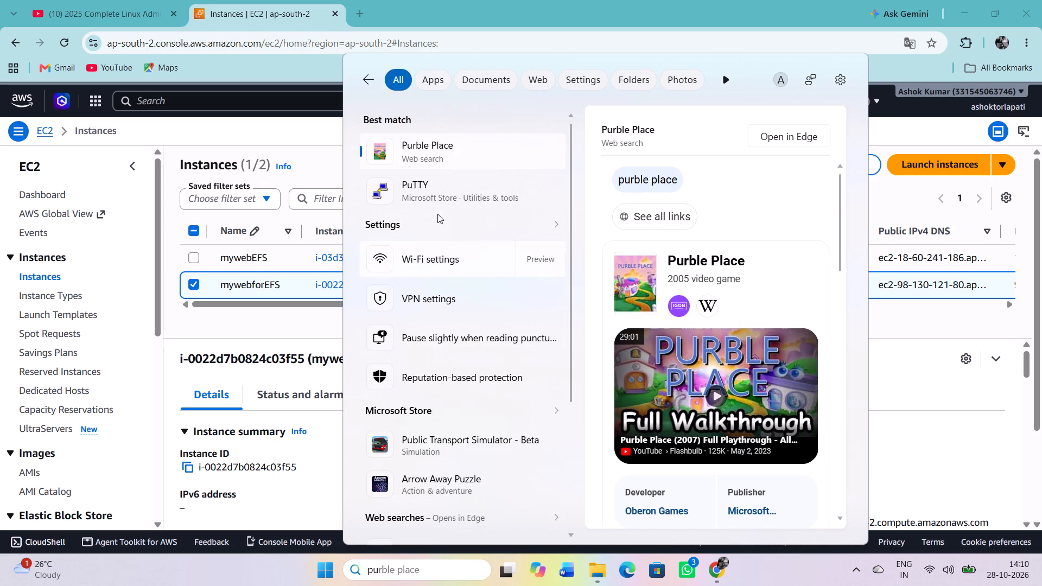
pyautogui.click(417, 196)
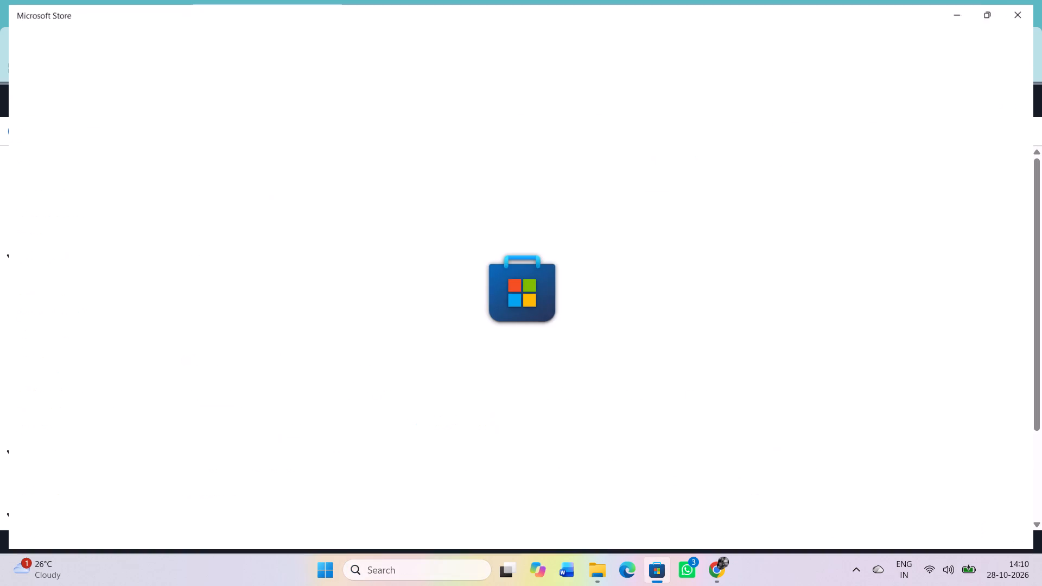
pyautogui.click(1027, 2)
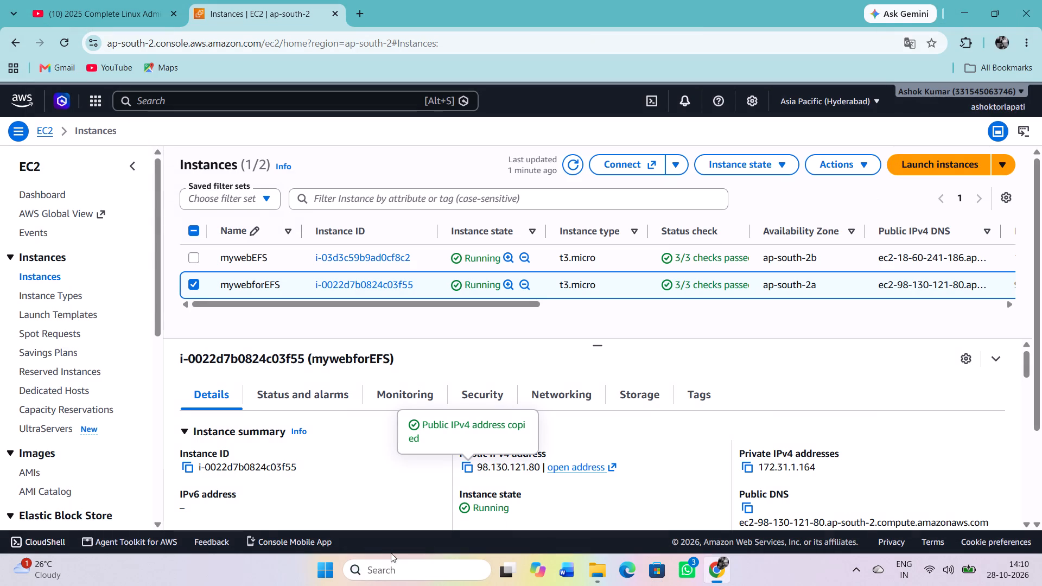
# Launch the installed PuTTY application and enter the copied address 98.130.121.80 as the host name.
pyautogui.click(391, 564)
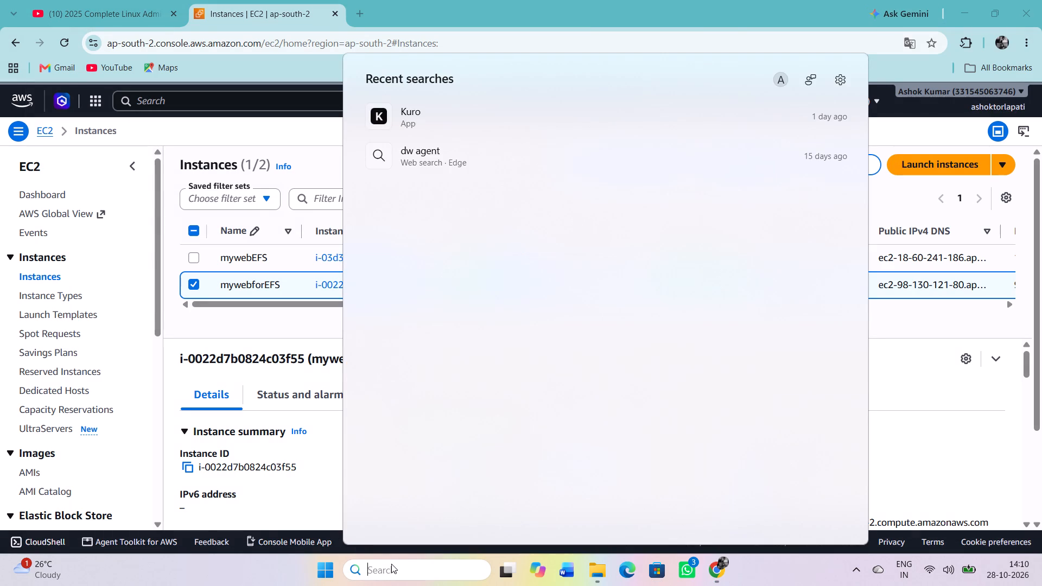
pyautogui.write('putt')
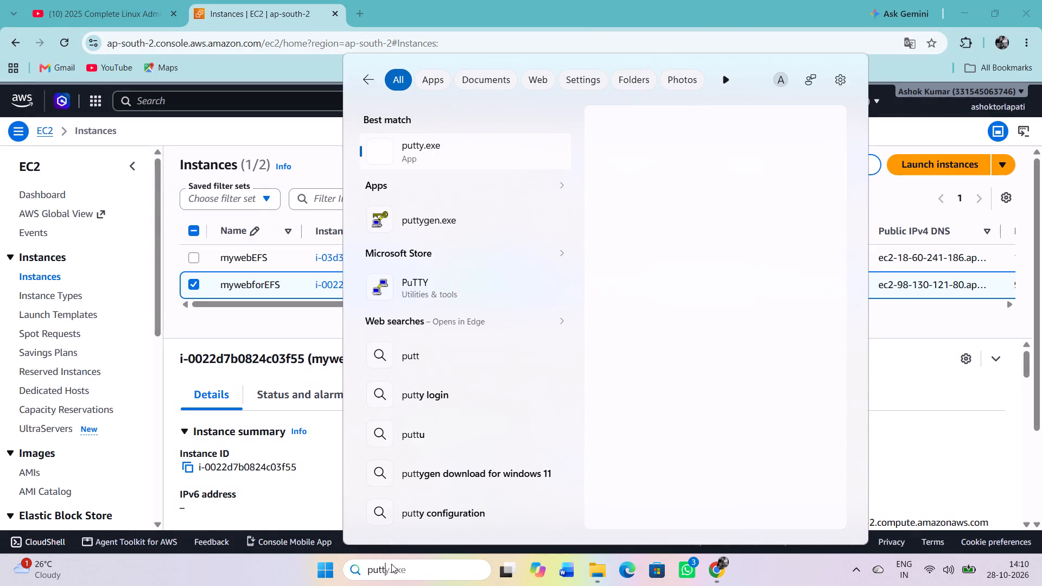
pyautogui.click(420, 147)
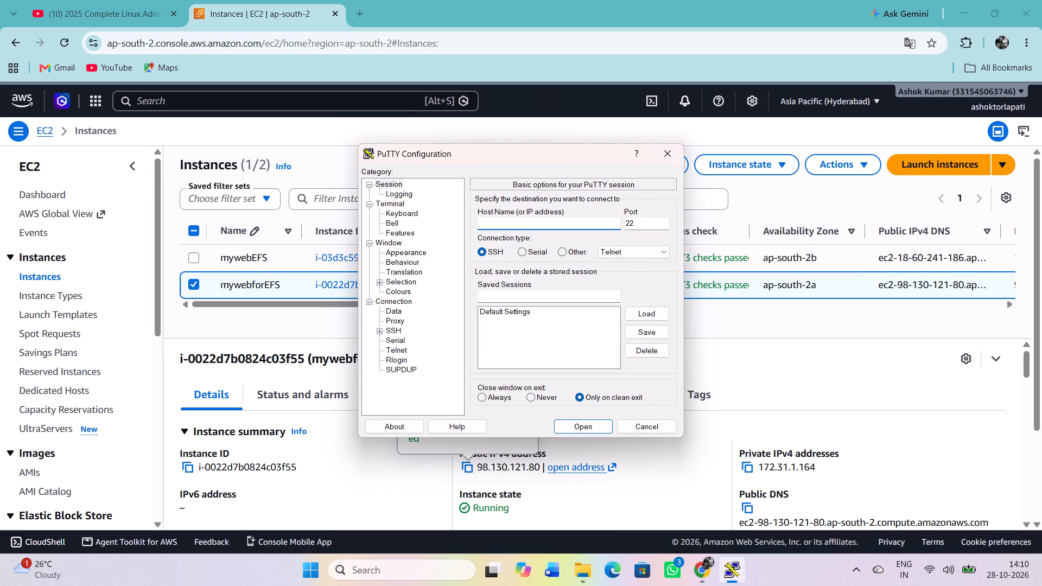
pyautogui.click(506, 226)
pyautogui.hotkey('ctrl', 'v')
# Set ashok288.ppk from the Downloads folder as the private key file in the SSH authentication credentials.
pyautogui.click(380, 331)
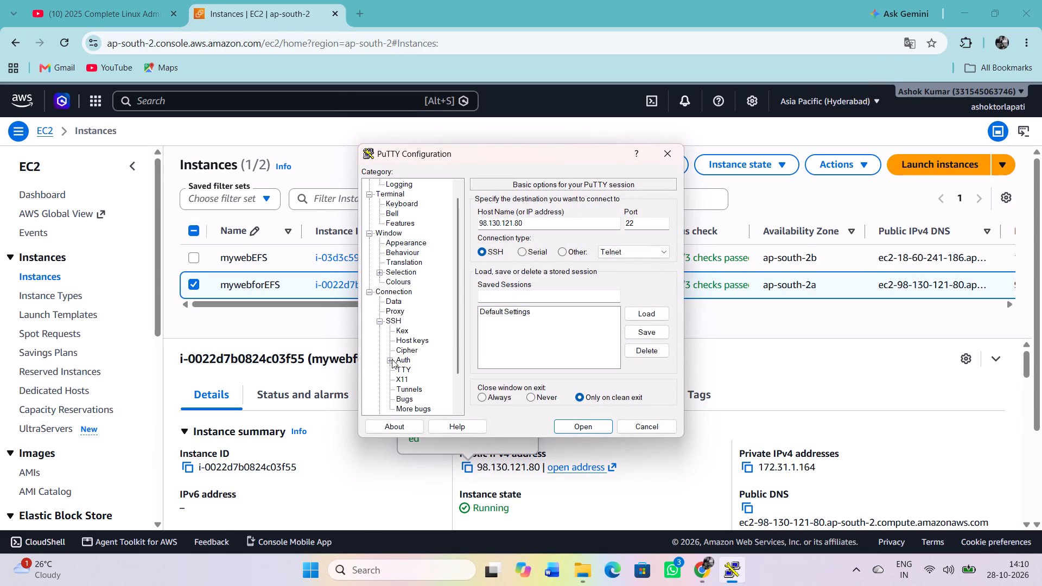
pyautogui.click(392, 359)
pyautogui.click(422, 371)
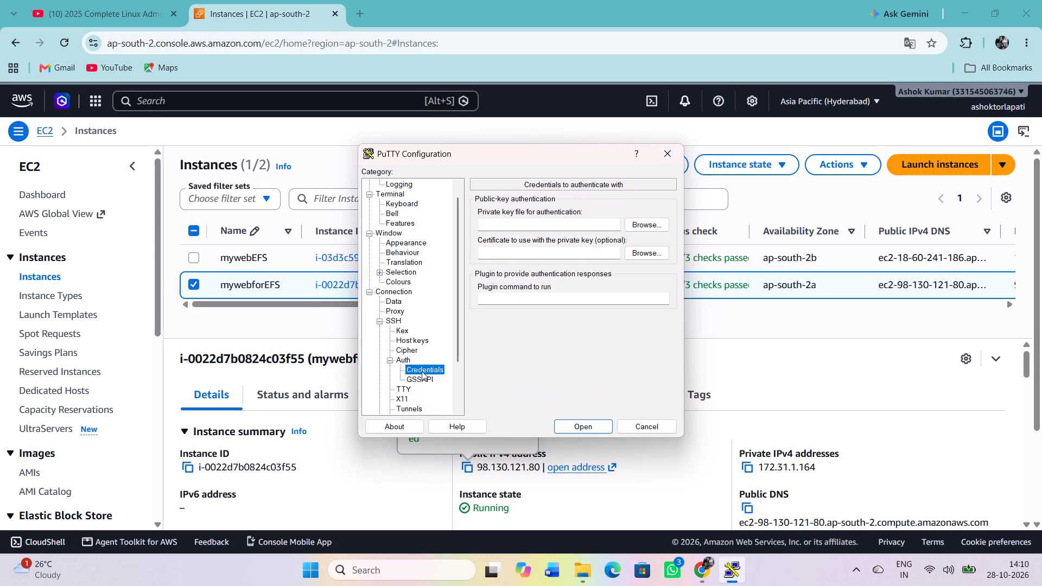
pyautogui.click(635, 228)
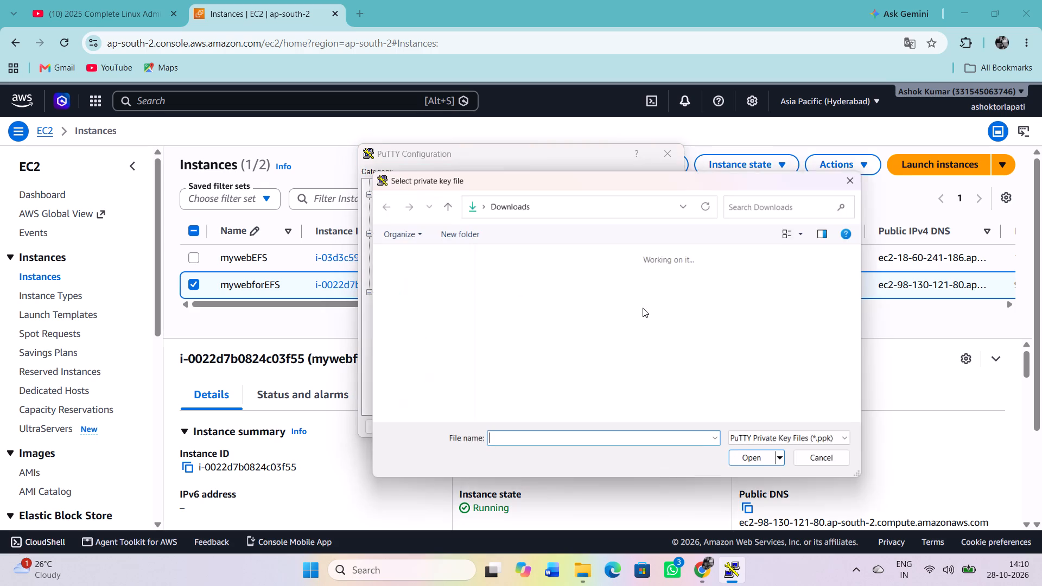
pyautogui.click(585, 428)
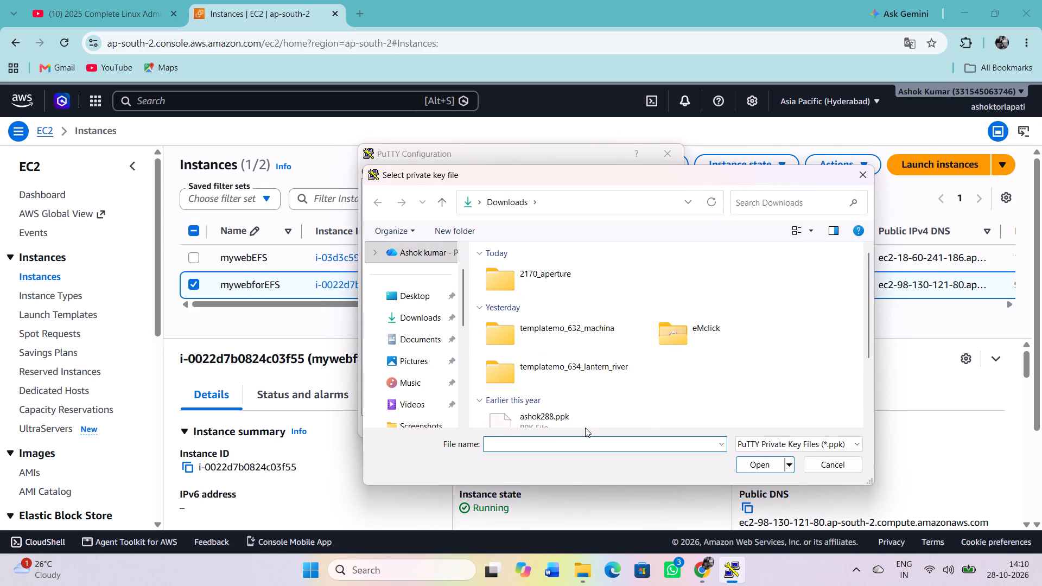
pyautogui.click(575, 423)
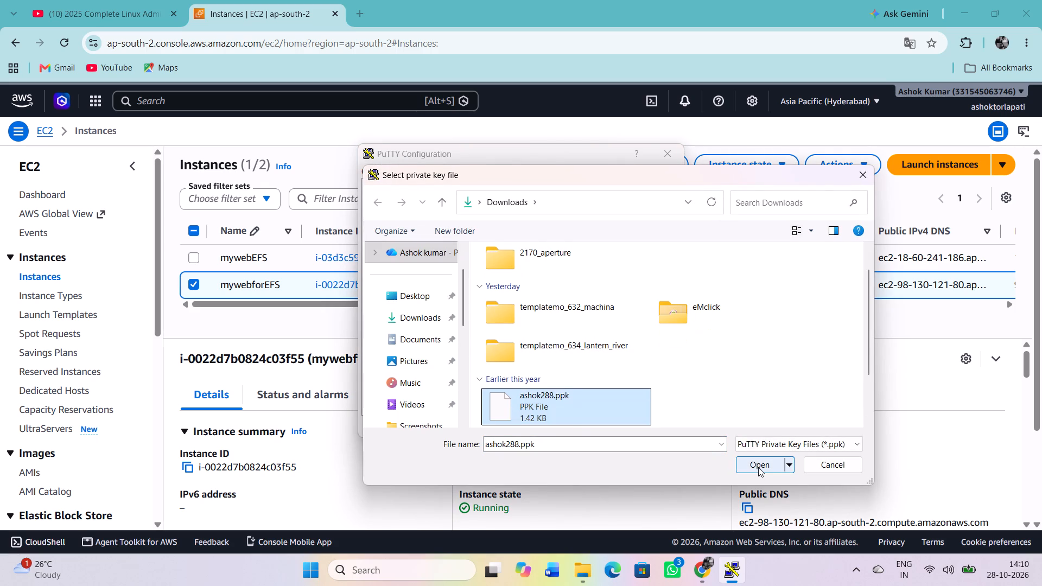
pyautogui.click(758, 466)
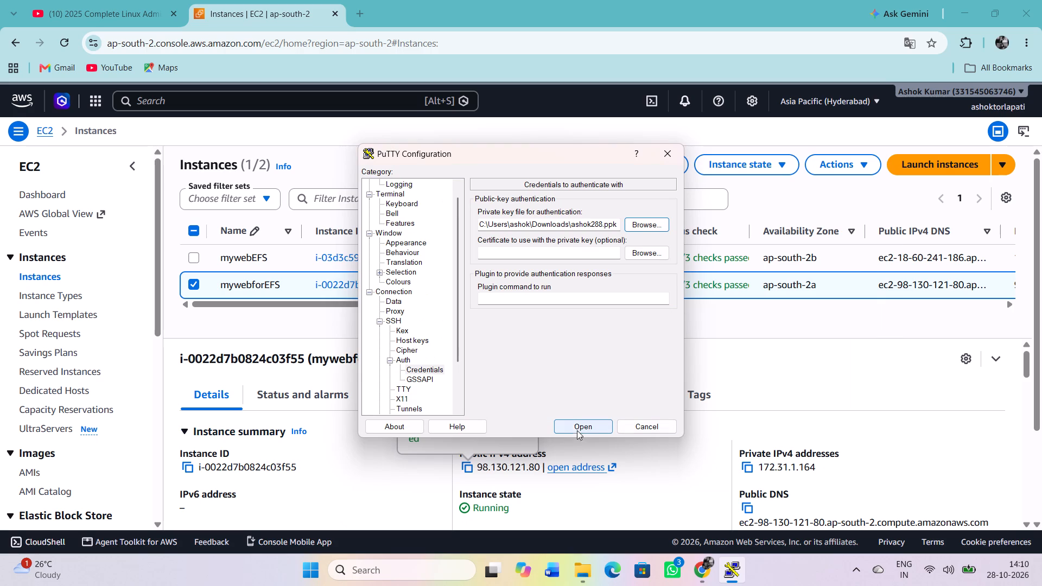
# Open the SSH session, accept the server's host key, and log in as ec2-user.
pyautogui.click(577, 428)
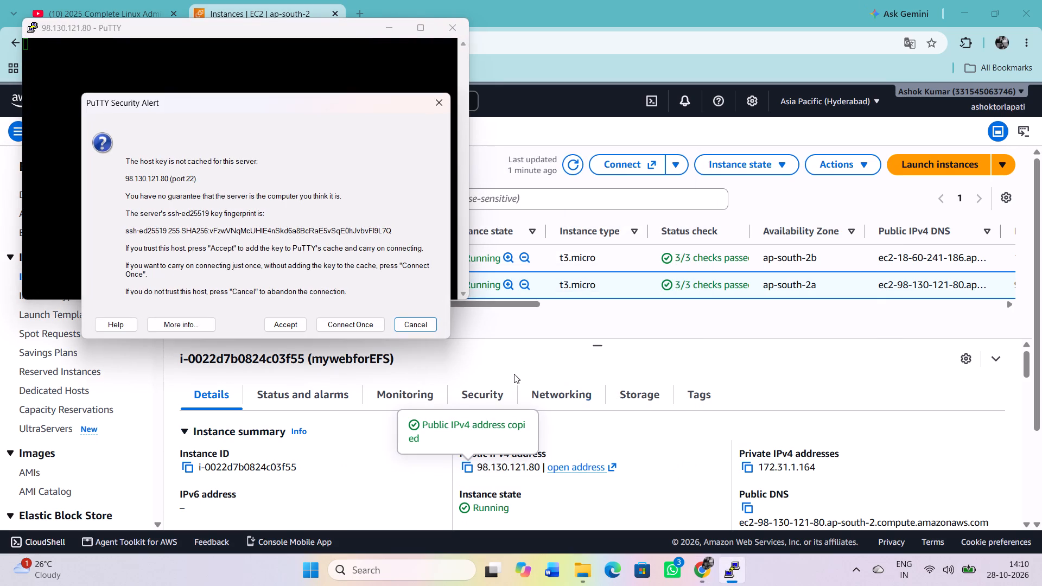
pyautogui.click(282, 326)
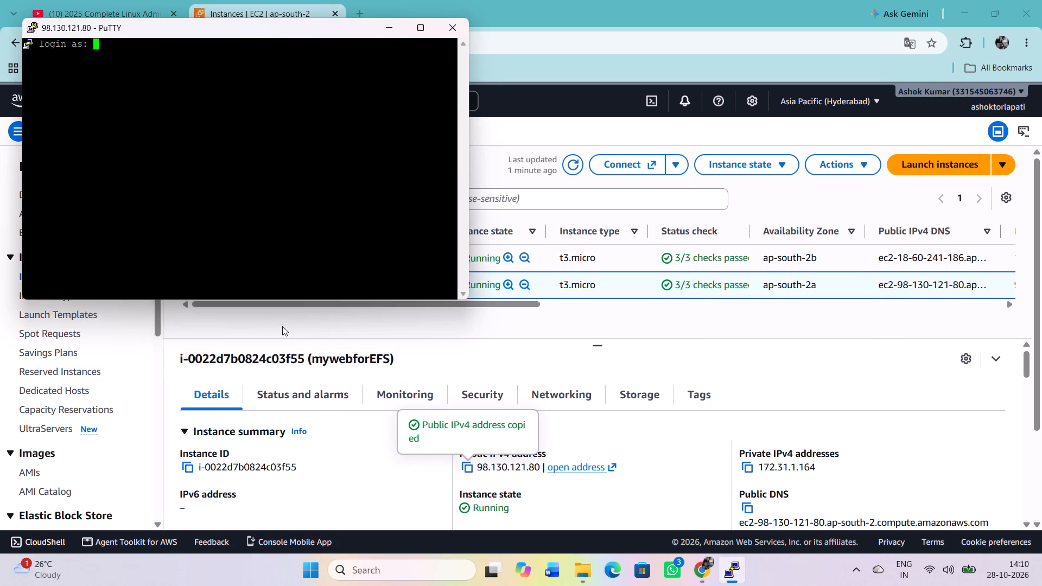
pyautogui.write('ec2')
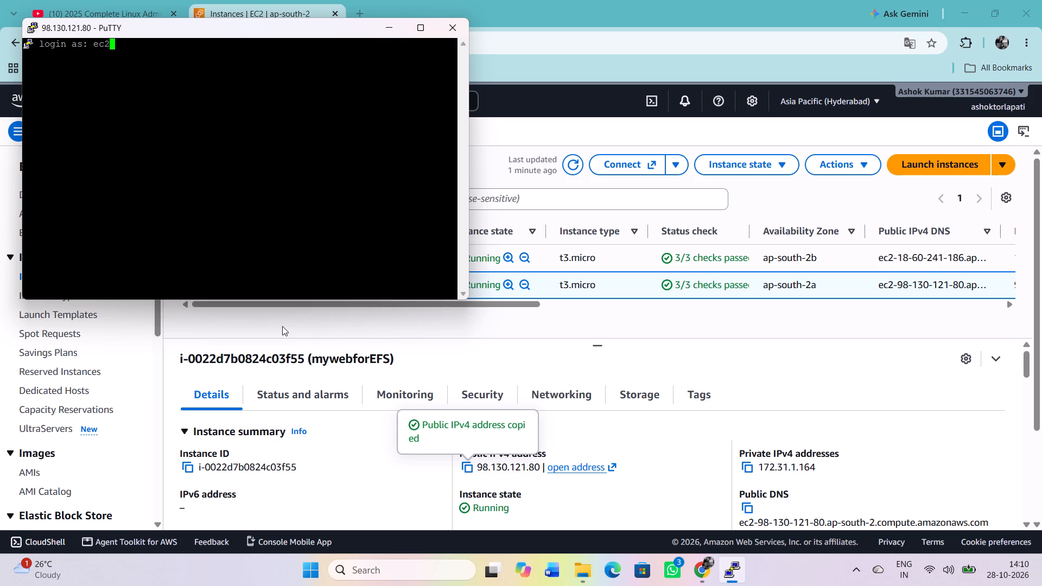
pyautogui.press('-')
pyautogui.write('user')
pyautogui.press('Return')
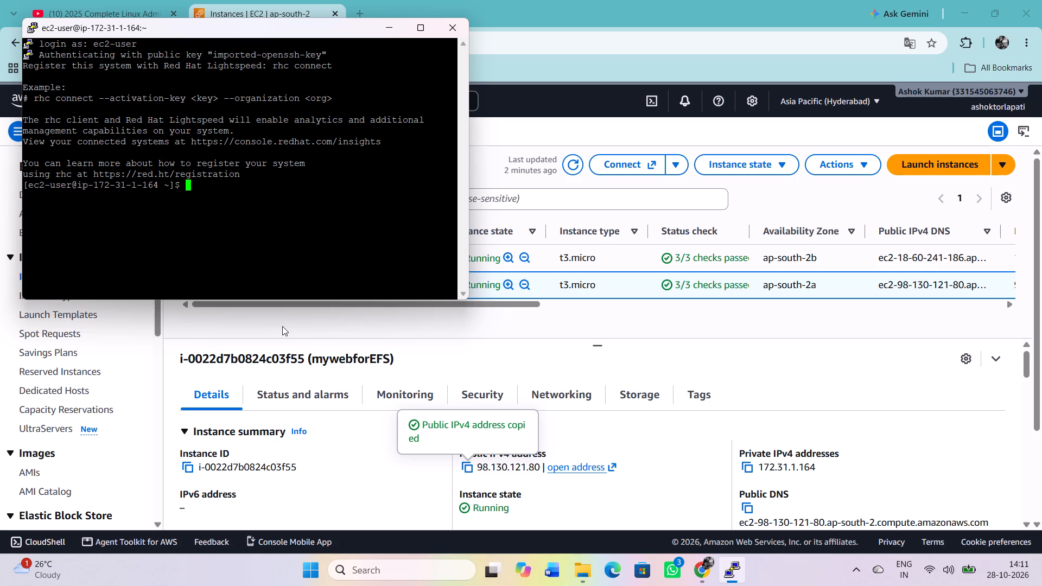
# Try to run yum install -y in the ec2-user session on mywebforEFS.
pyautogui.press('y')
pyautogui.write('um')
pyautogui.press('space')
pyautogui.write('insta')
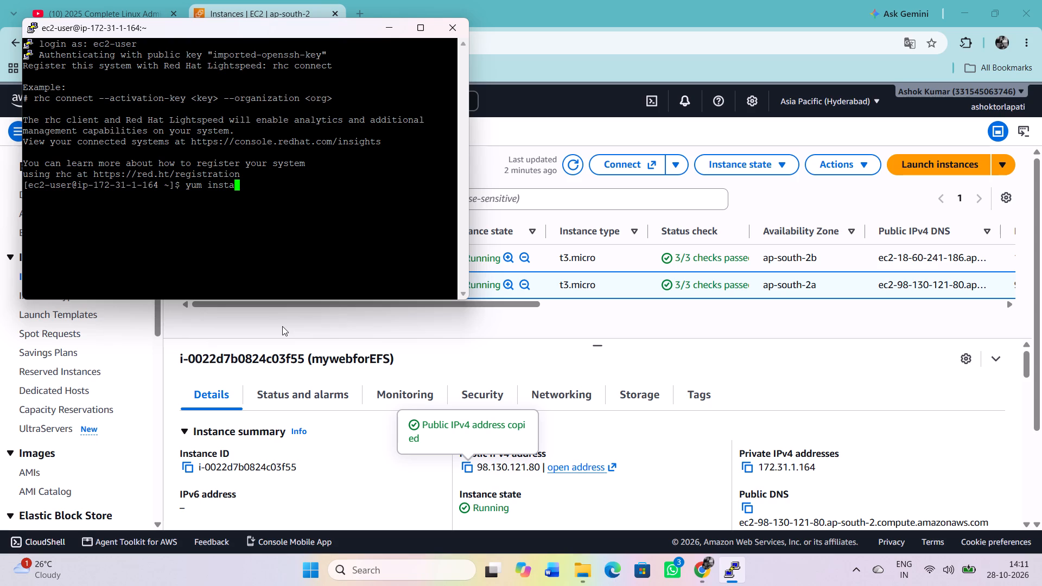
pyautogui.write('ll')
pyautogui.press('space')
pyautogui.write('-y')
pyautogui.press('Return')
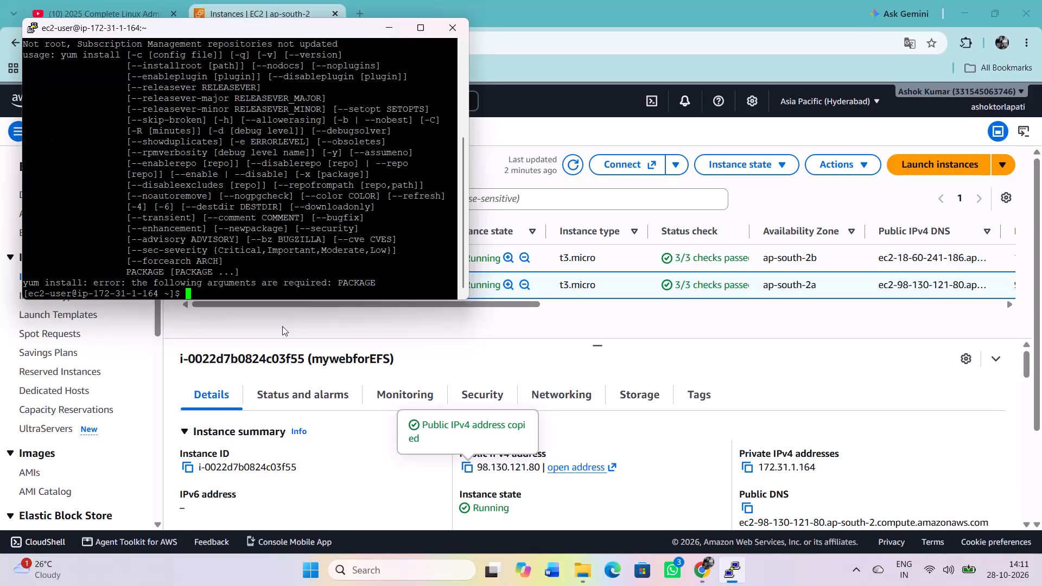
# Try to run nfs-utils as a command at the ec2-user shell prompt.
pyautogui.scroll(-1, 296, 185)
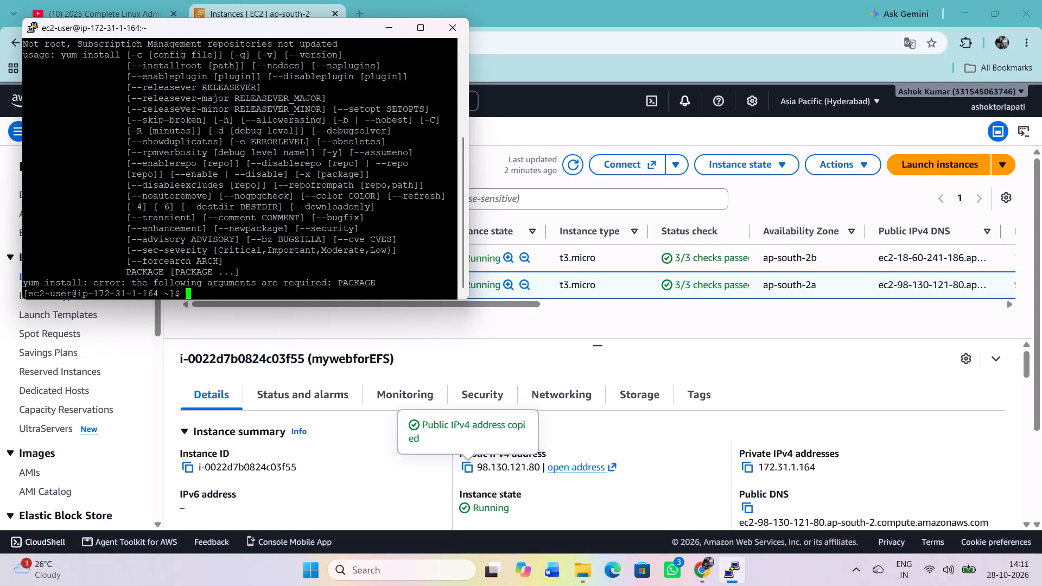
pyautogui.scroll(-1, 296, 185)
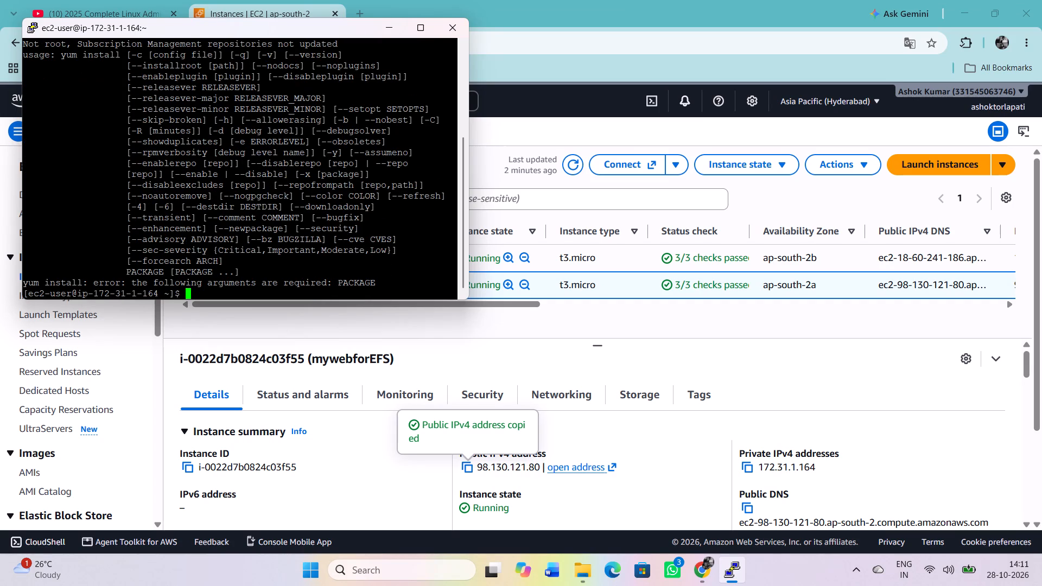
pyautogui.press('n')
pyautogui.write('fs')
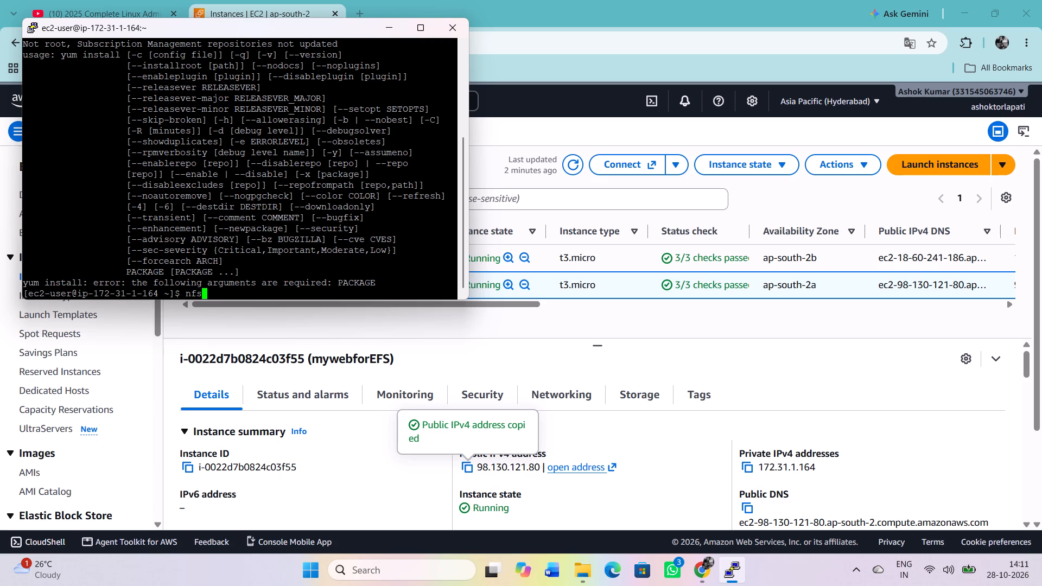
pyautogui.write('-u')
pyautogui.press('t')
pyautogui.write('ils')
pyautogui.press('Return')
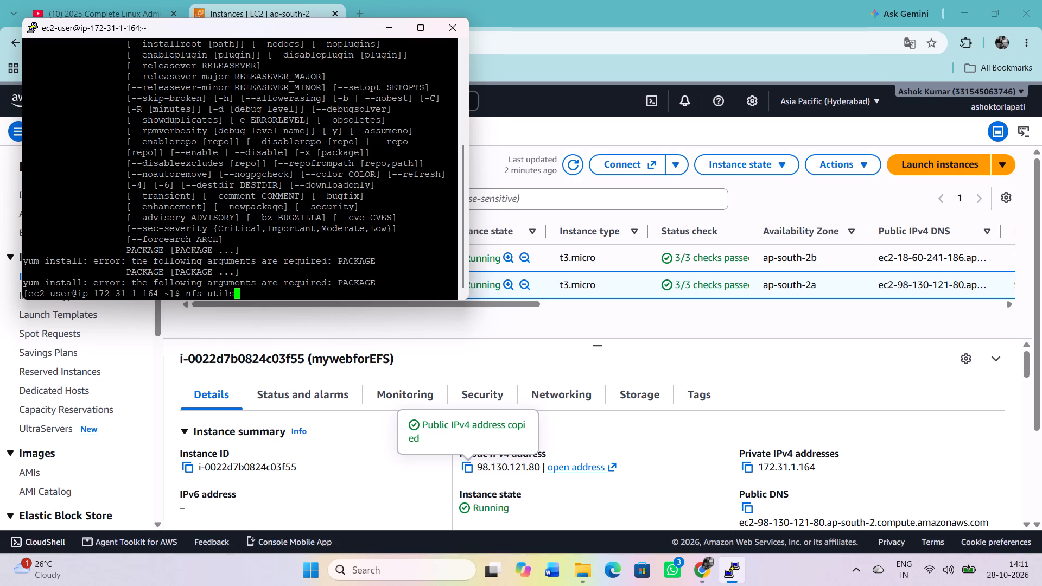
# Close the PuTTY session to mywebforEFS and confirm the exit.
pyautogui.click(451, 22)
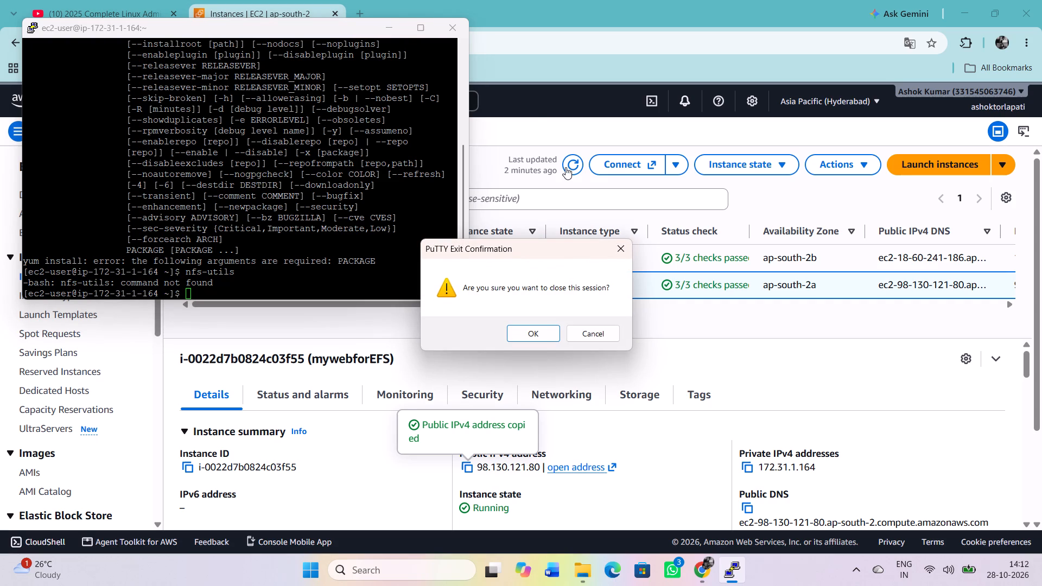
pyautogui.click(541, 336)
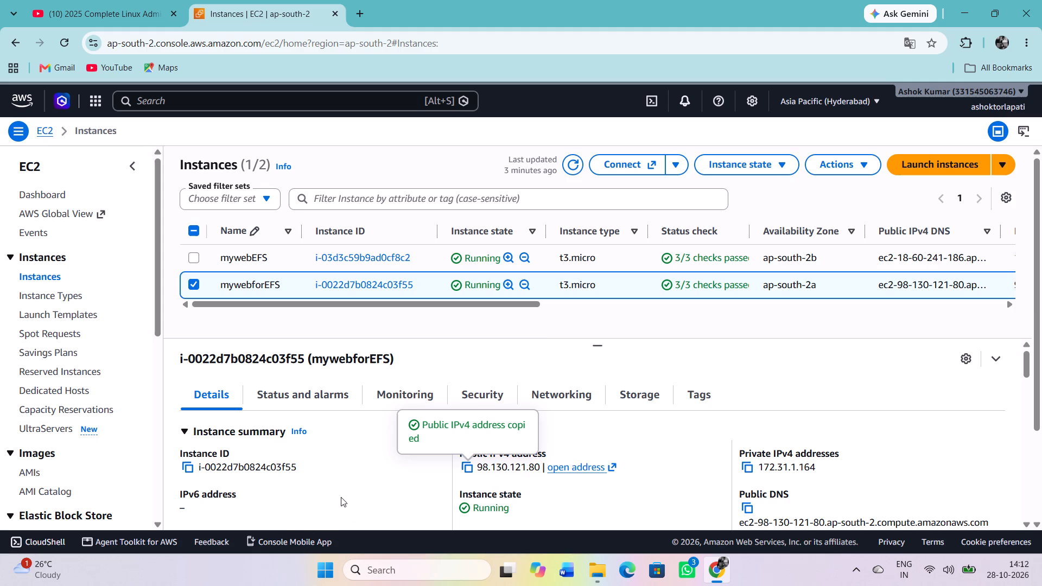
# Examine the details of the mywebforEFS instance, from the instance summary down to the capacity reservation section.
pyautogui.press('6')
pyautogui.scroll(-2, 547, 499)
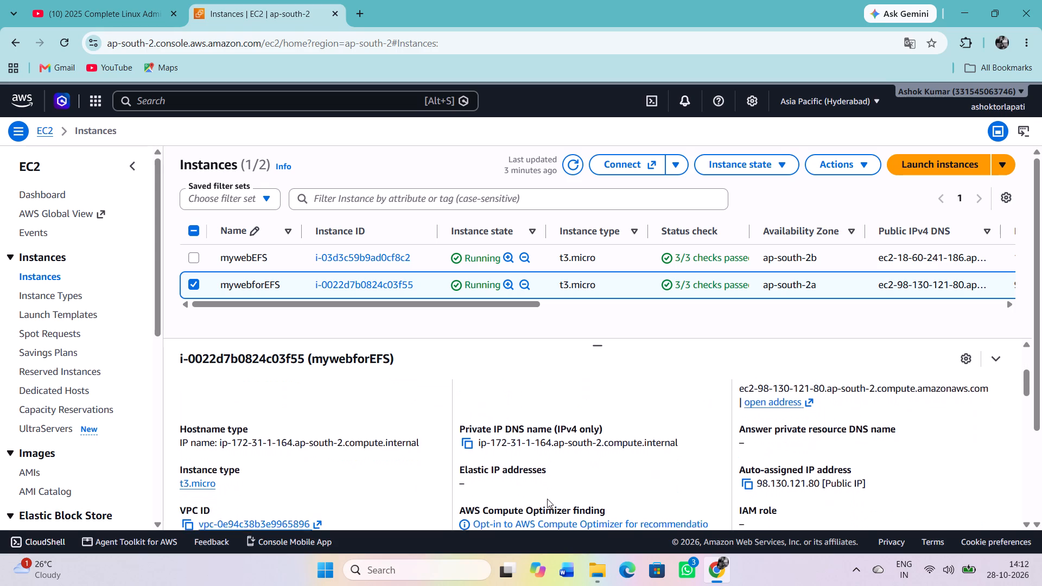
pyautogui.scroll(-5, 547, 499)
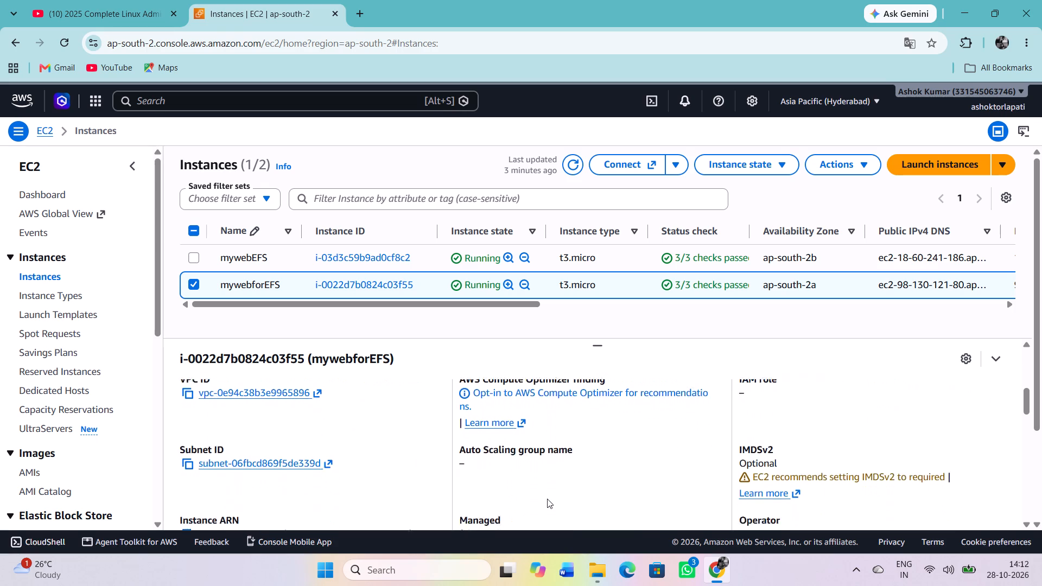
pyautogui.scroll(-4, 547, 499)
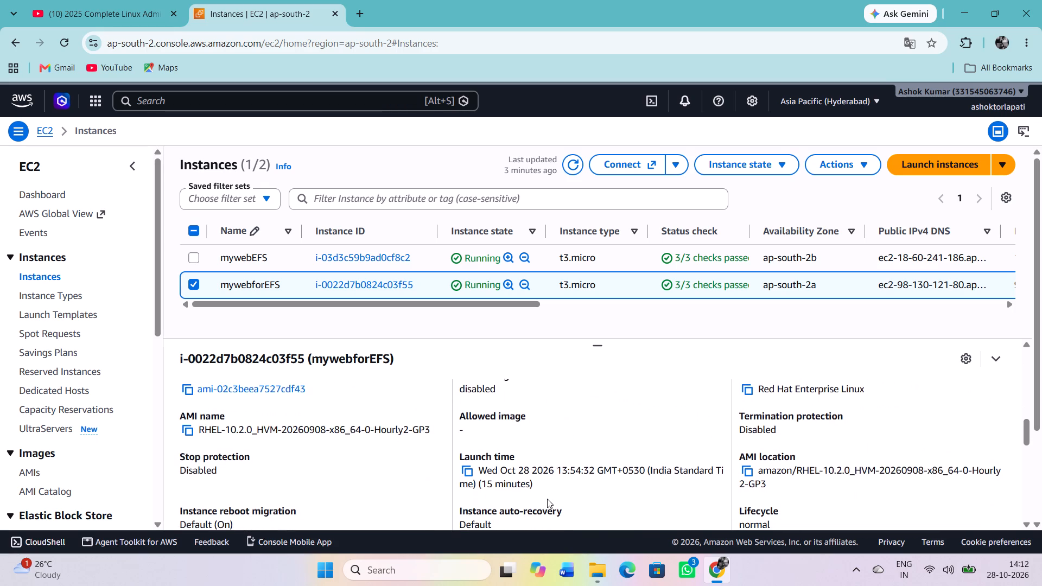
pyautogui.scroll(-1, 547, 499)
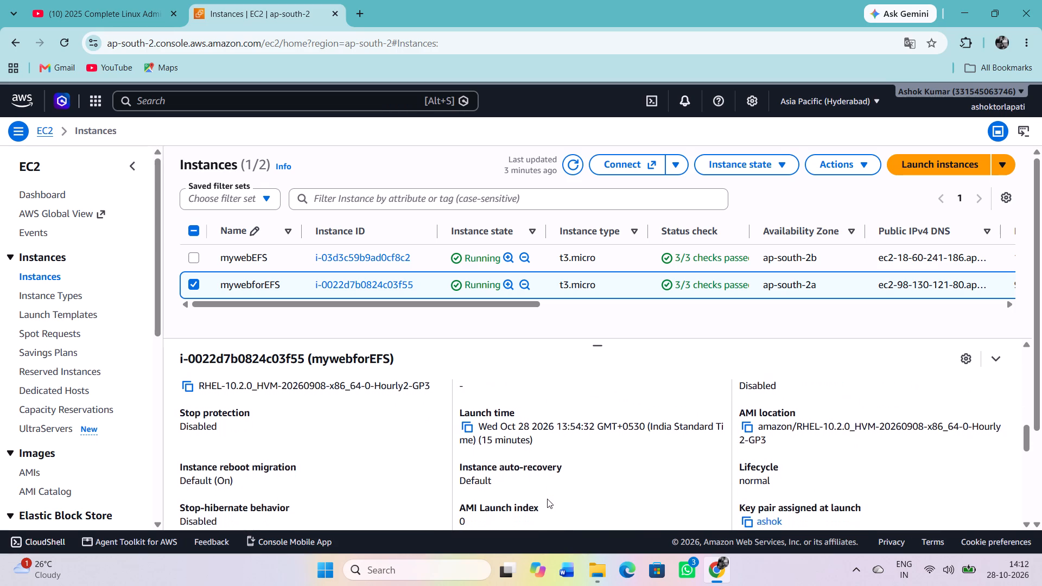
pyautogui.scroll(-4, 547, 499)
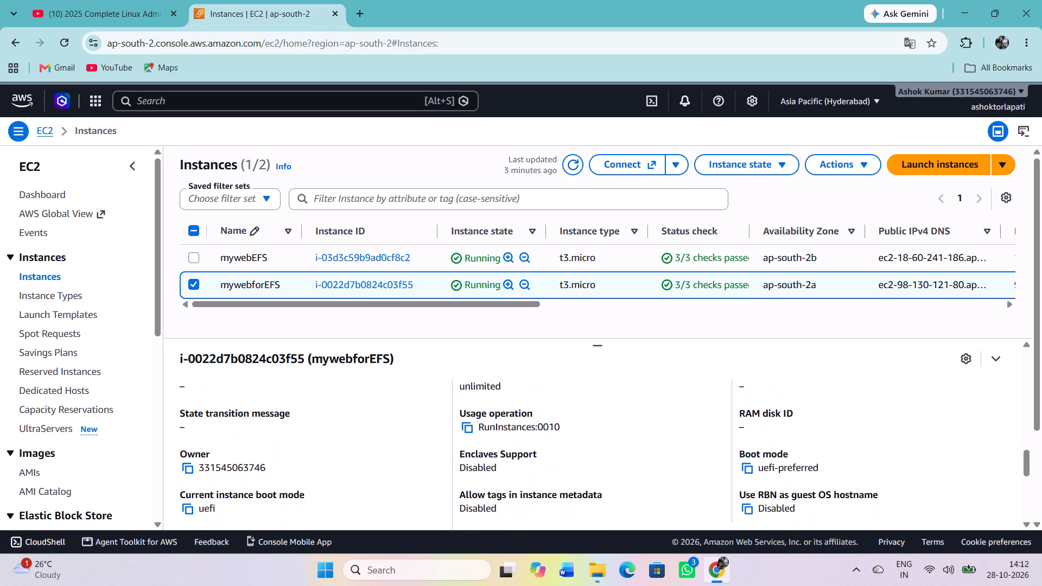
pyautogui.scroll(-5, 547, 499)
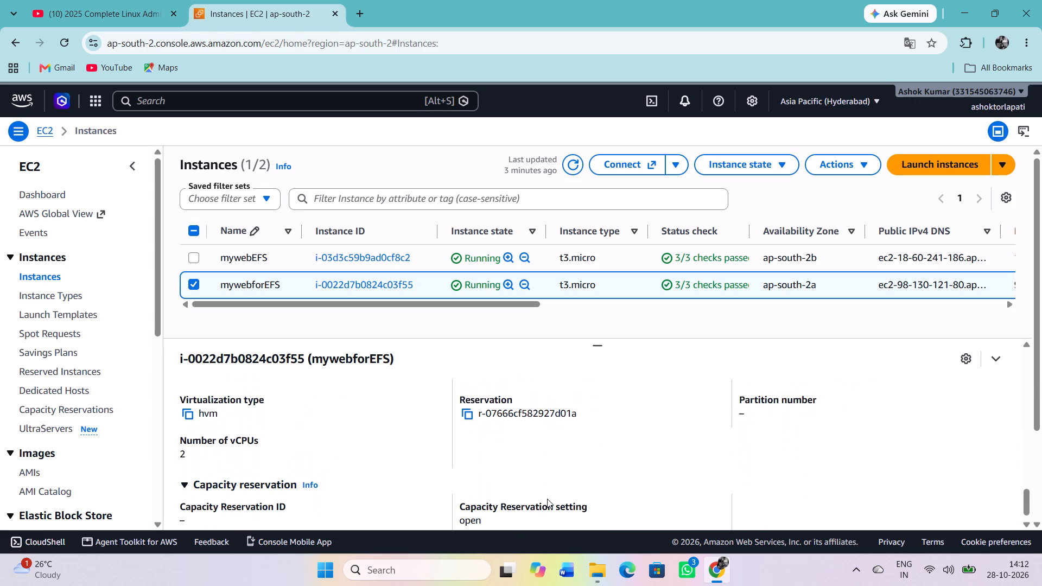
pyautogui.scroll(-2, 547, 499)
pyautogui.scroll(7, 547, 499)
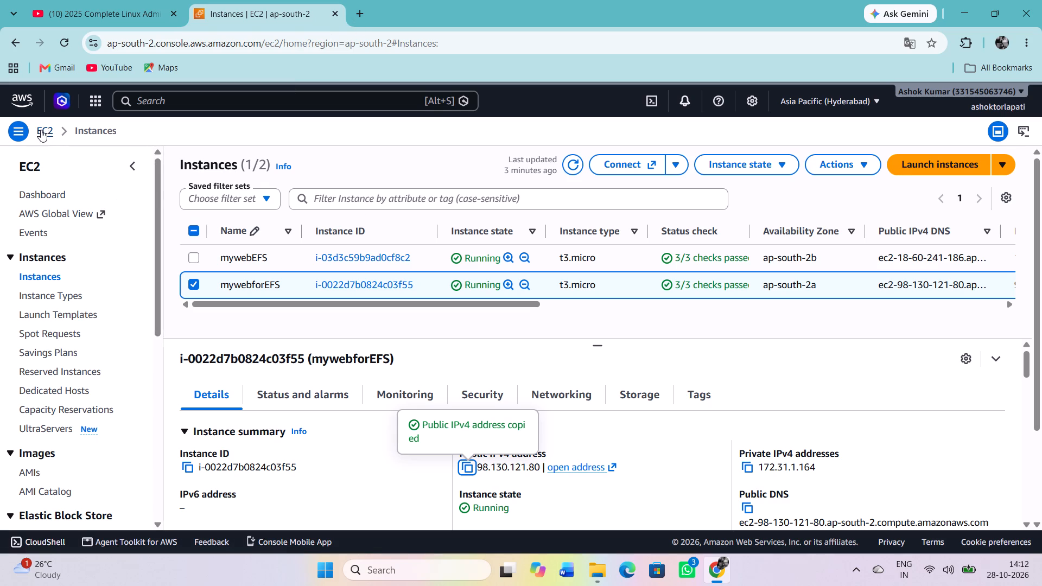
# Go to the Amazon EFS service from the AWS console home and show its file systems list.
pyautogui.click(27, 105)
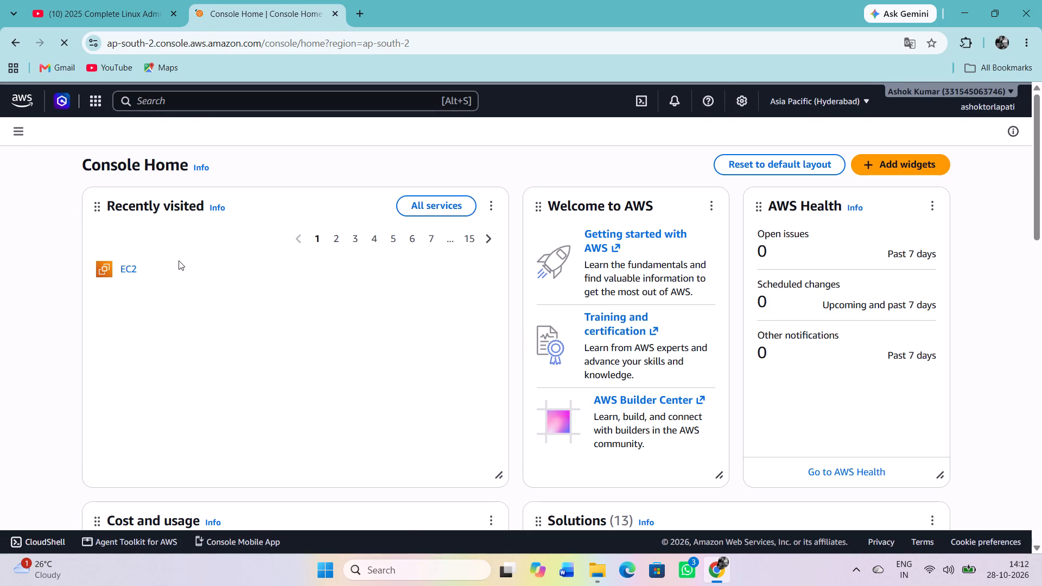
pyautogui.click(129, 262)
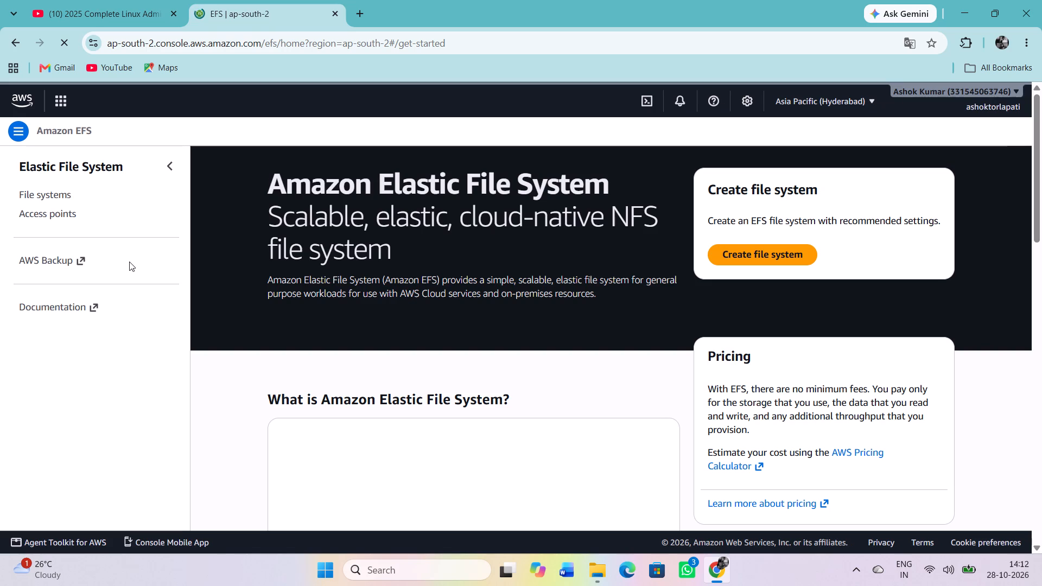
pyautogui.click(65, 188)
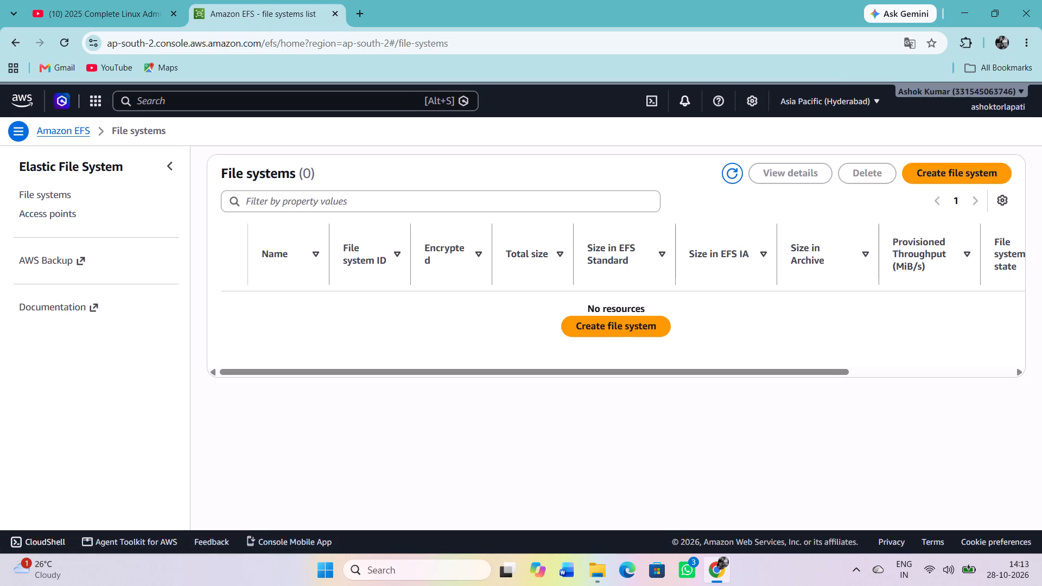
# Create an EFS file system named myEFS in the default VPC with the recommended settings.
pyautogui.click(601, 324)
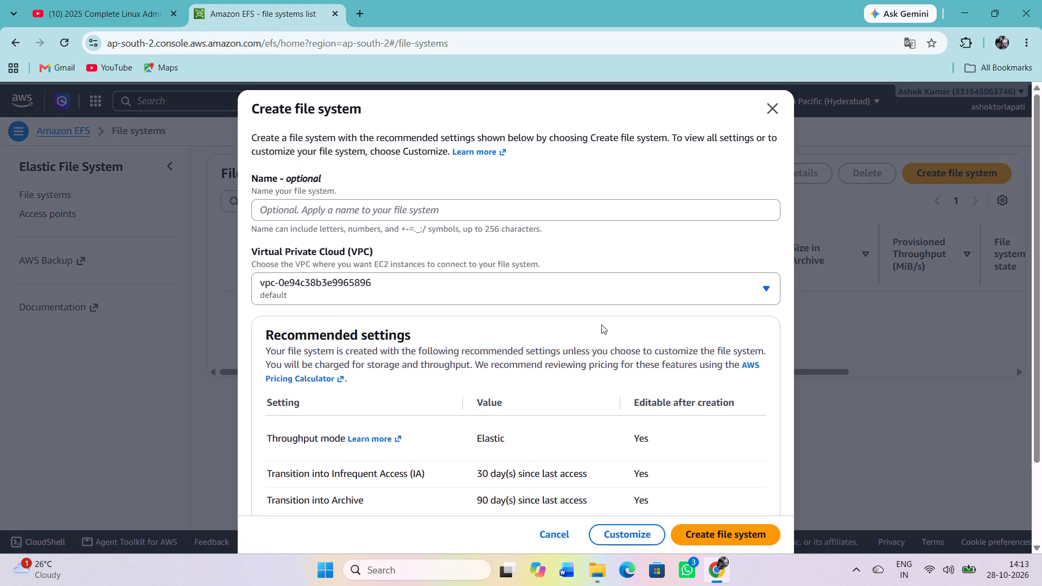
pyautogui.moveTo(505, 286); pyautogui.dragTo(451, 207)
pyautogui.click(451, 207)
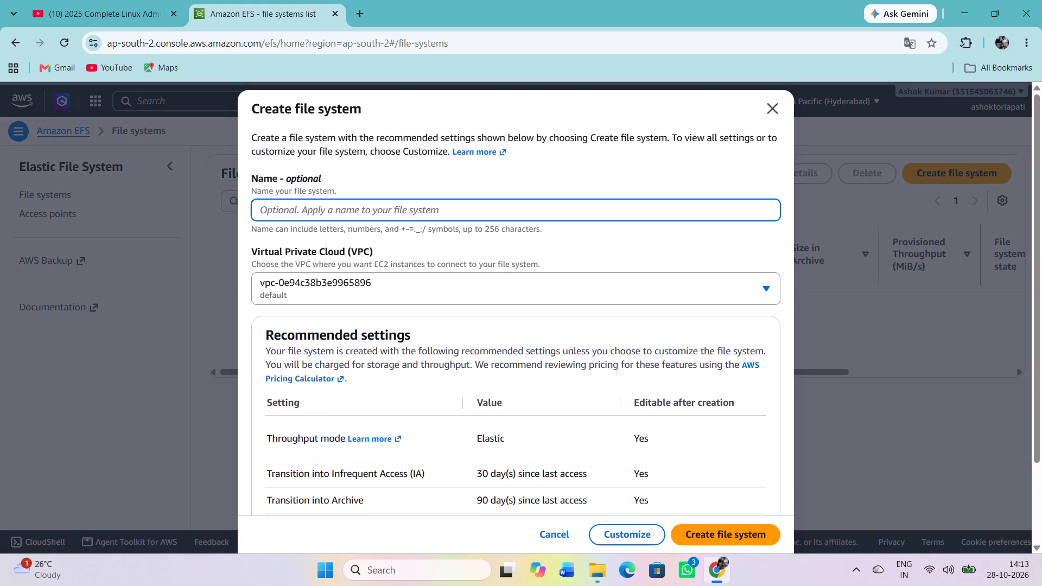
pyautogui.write('my')
pyautogui.write('Ef')
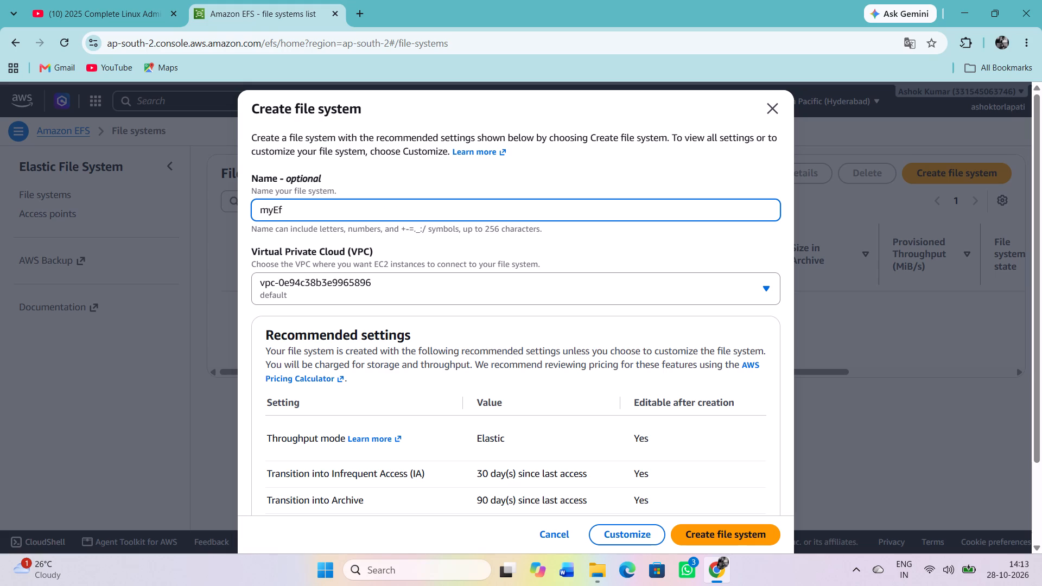
pyautogui.press('BackSpace')
pyautogui.write('FS')
pyautogui.scroll(-5, 491, 241)
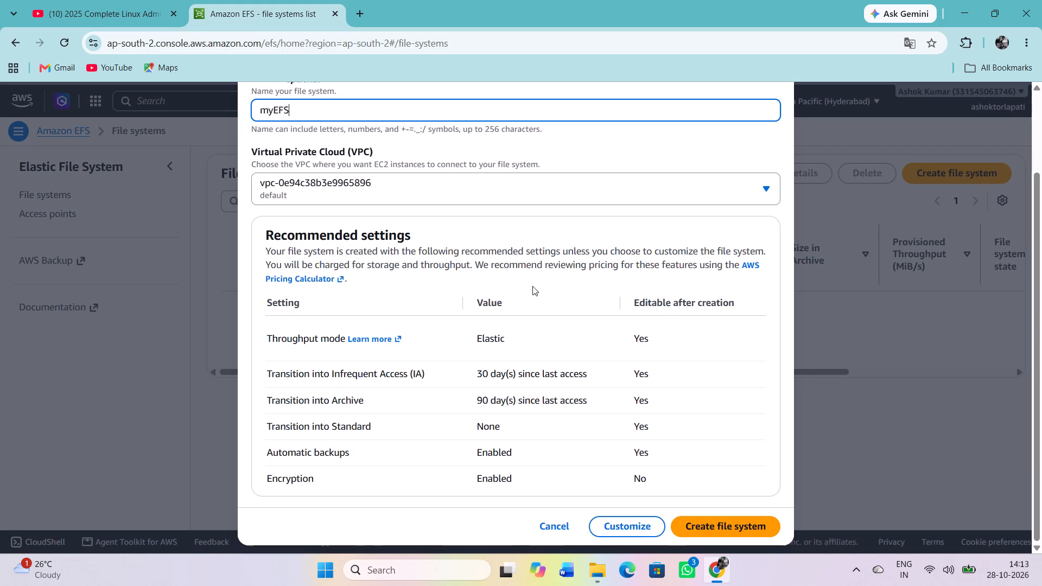
pyautogui.click(736, 523)
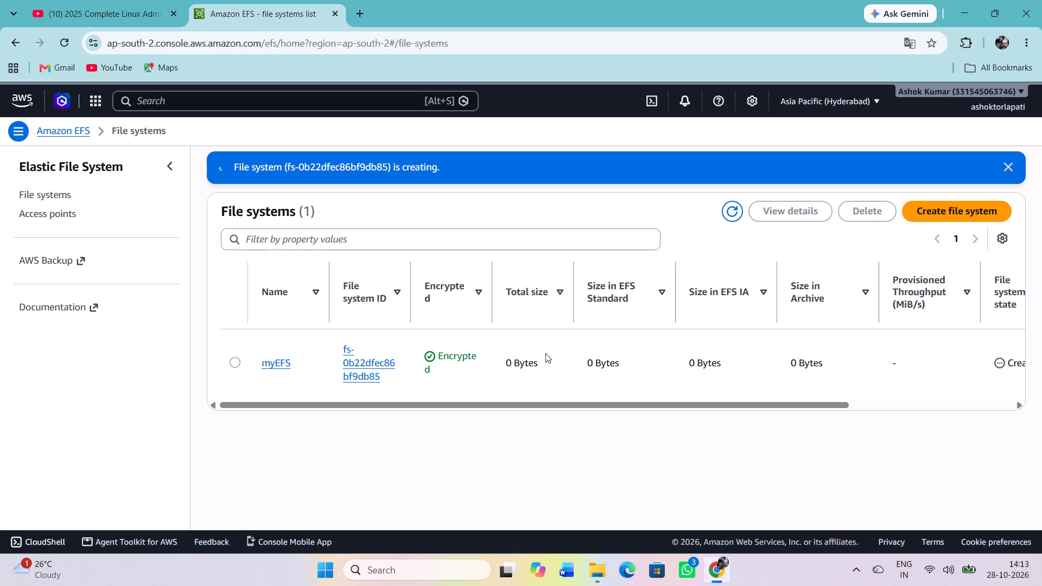
# Dismiss the creation notification and open the details page of the myEFS file system.
pyautogui.click(279, 367)
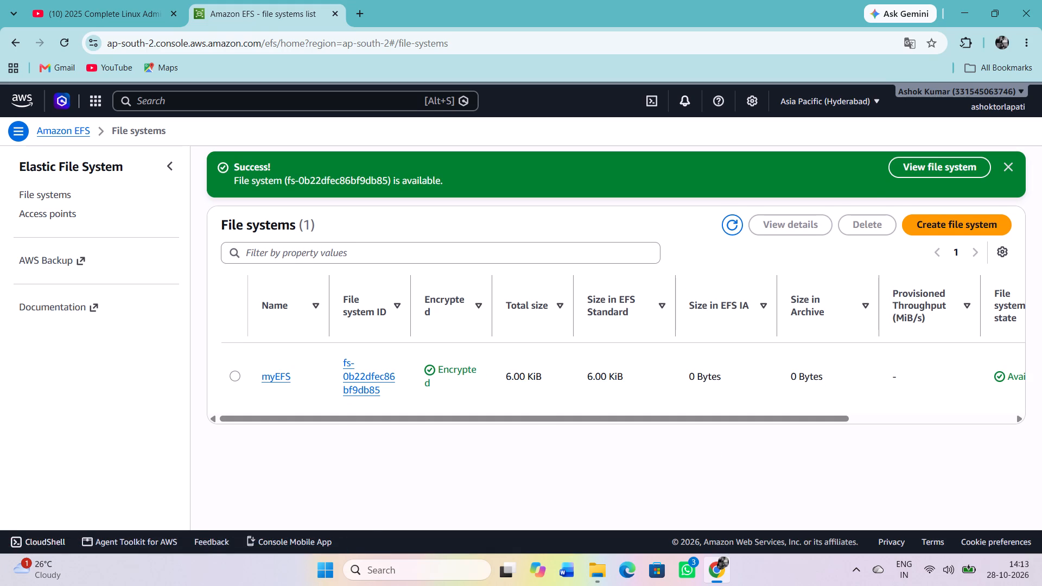
pyautogui.click(1010, 171)
pyautogui.hscroll(-6, 901, 323)
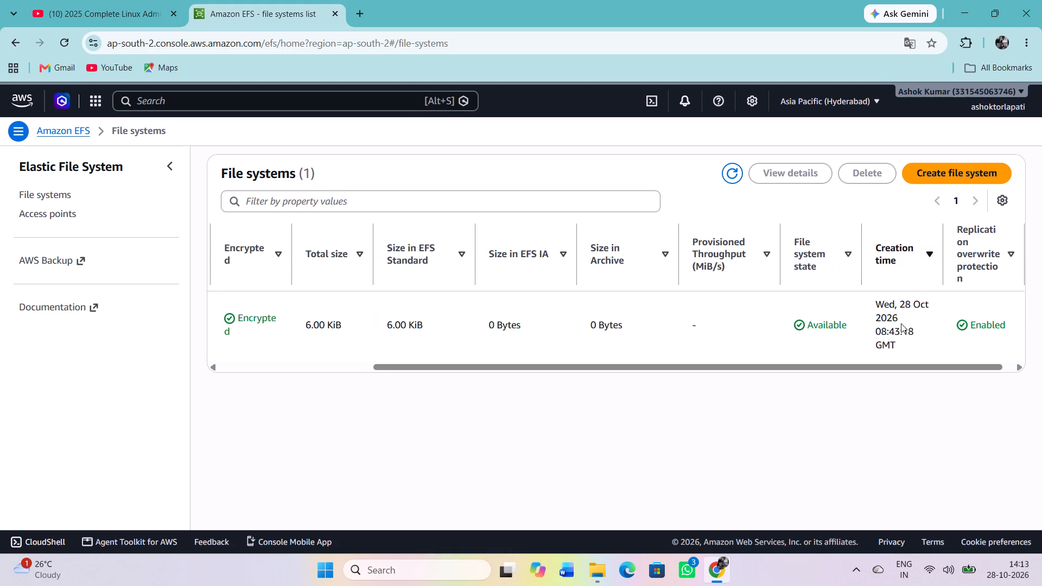
pyautogui.hscroll(5, 901, 323)
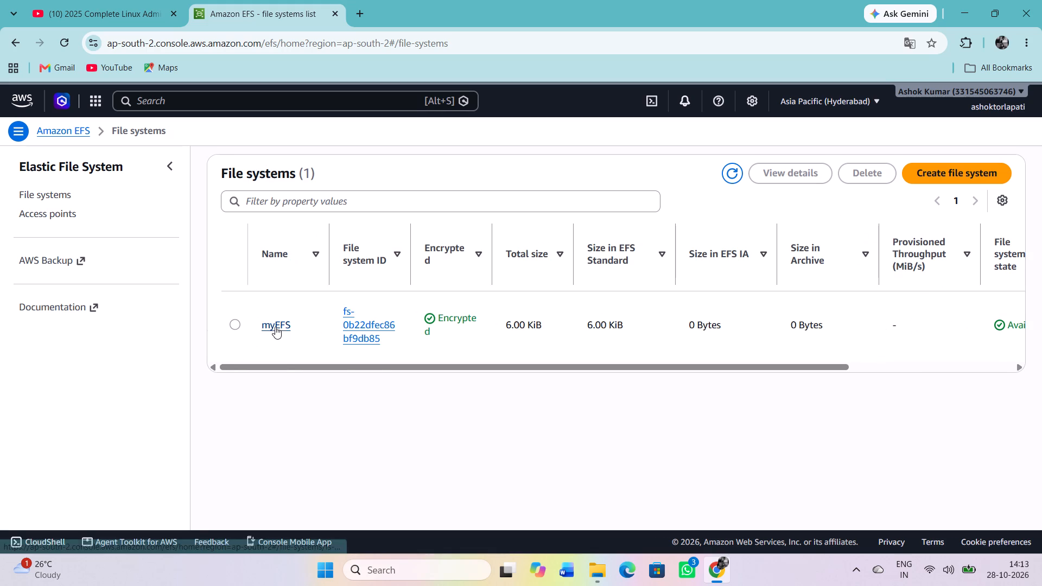
pyautogui.click(275, 327)
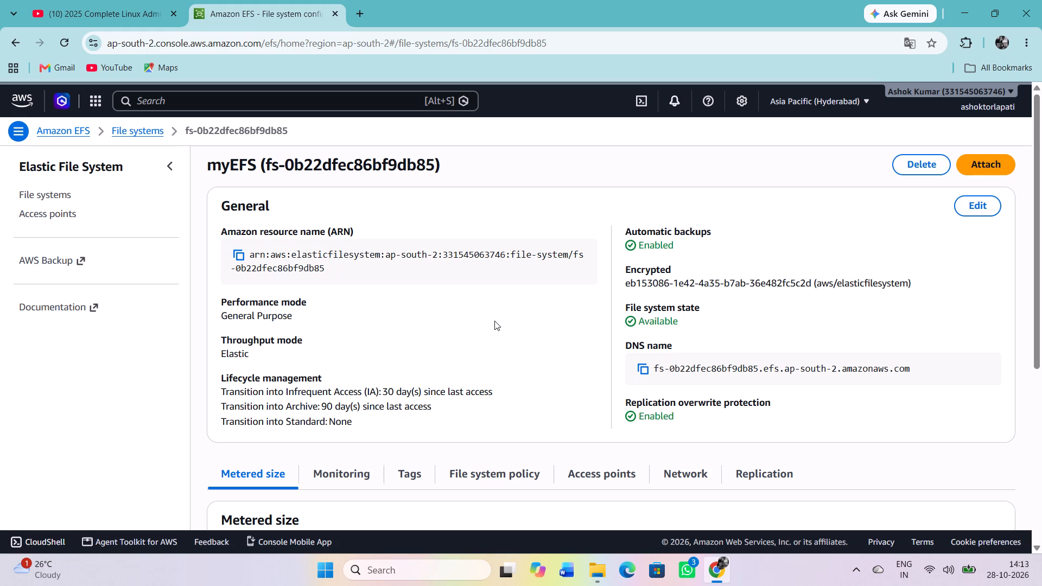
# Examine the myEFS file system's general settings and its metered size section.
pyautogui.scroll(-2, 494, 321)
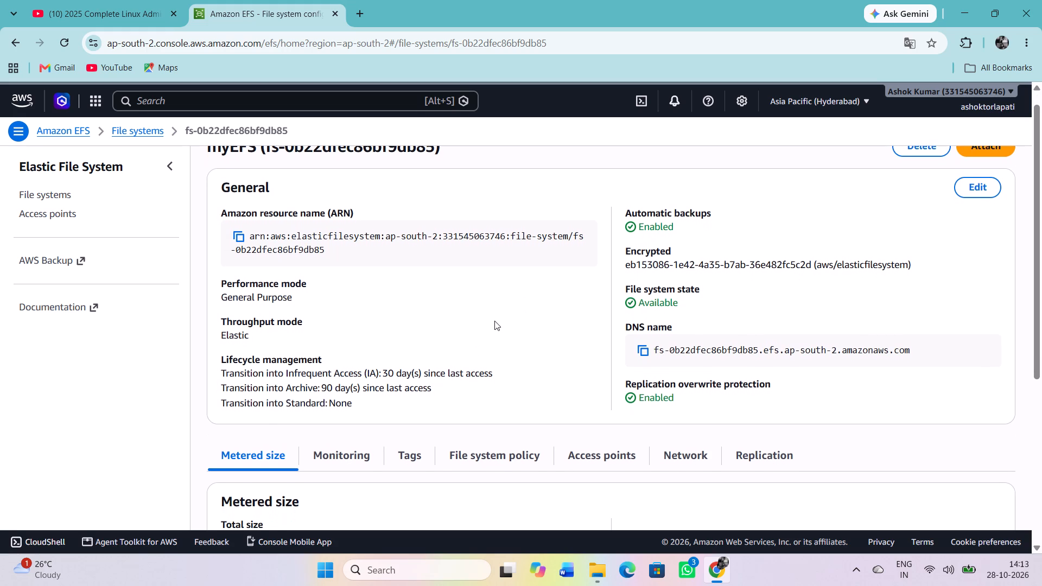
pyautogui.scroll(-1, 494, 321)
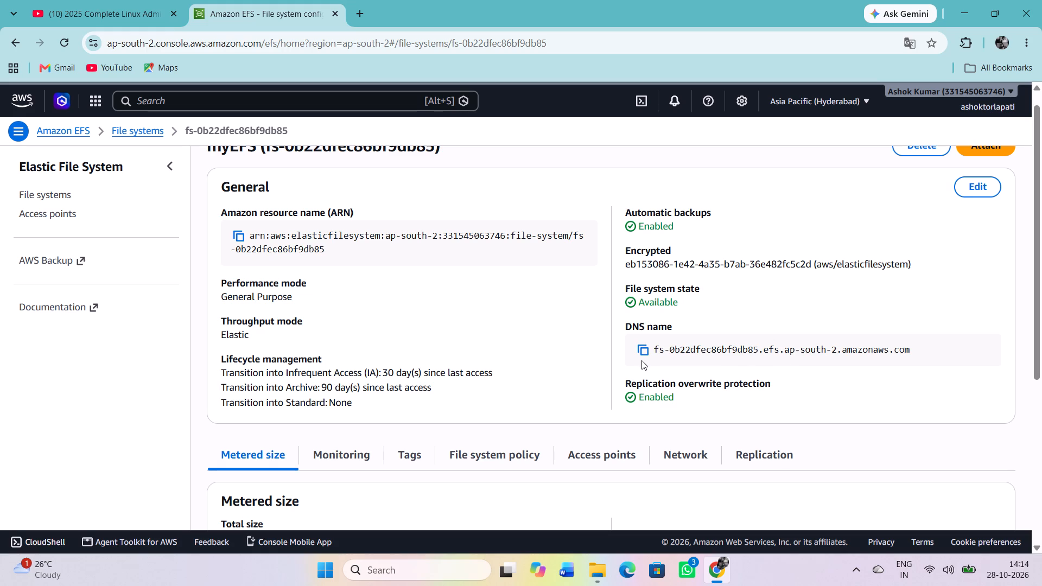
pyautogui.scroll(-6, 682, 385)
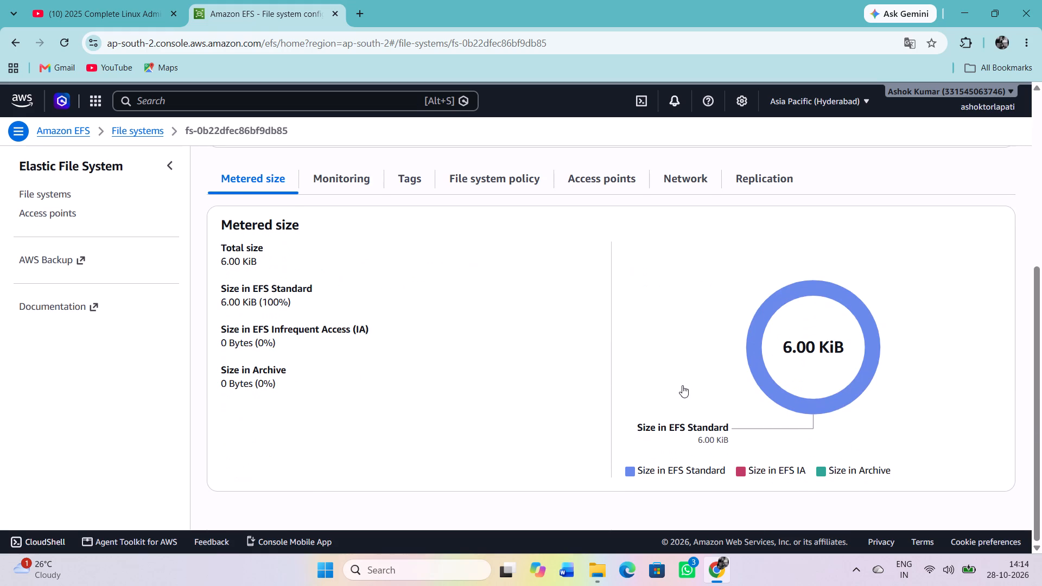
pyautogui.scroll(-1, 682, 385)
pyautogui.scroll(7, 682, 385)
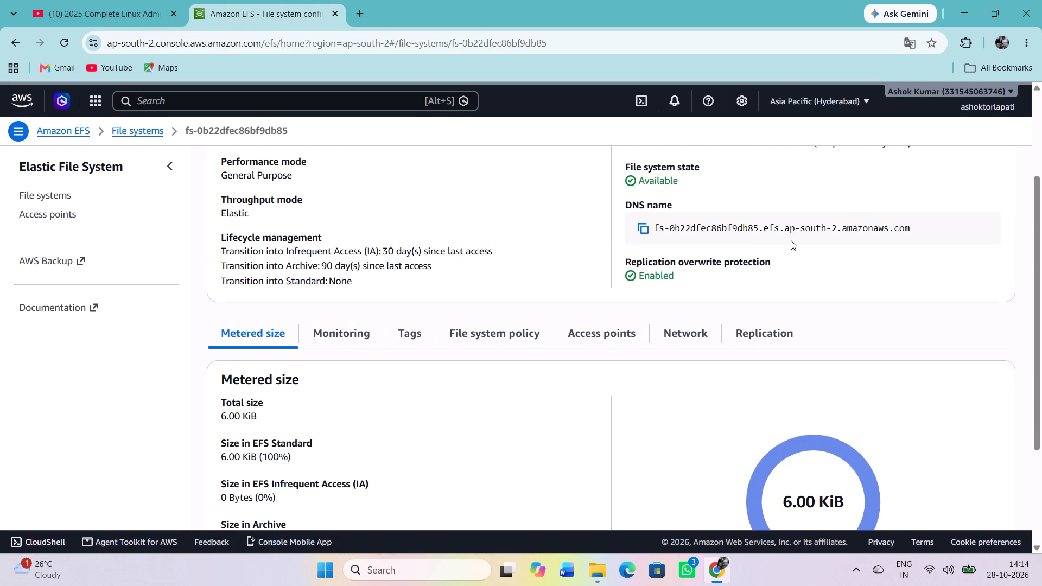
# Delete the myEFS file system from the file systems list, confirming with its file system ID, and refresh the list.
pyautogui.click(149, 124)
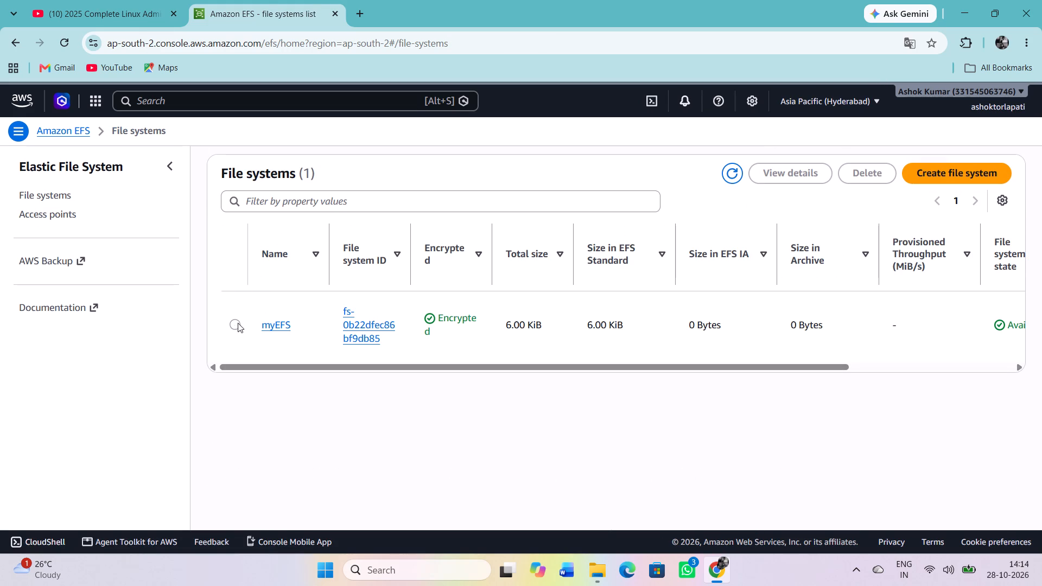
pyautogui.click(235, 329)
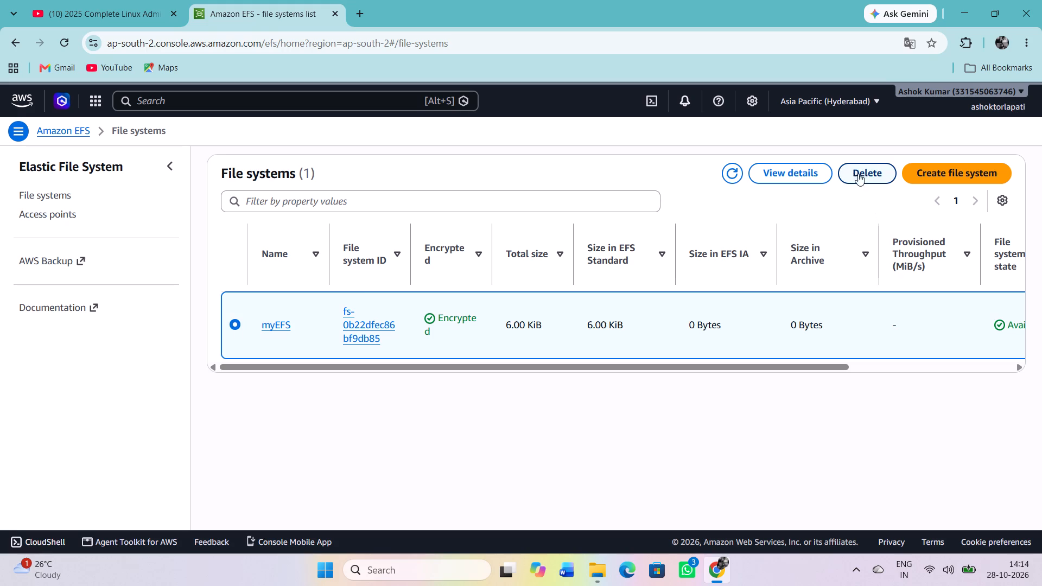
pyautogui.click(859, 170)
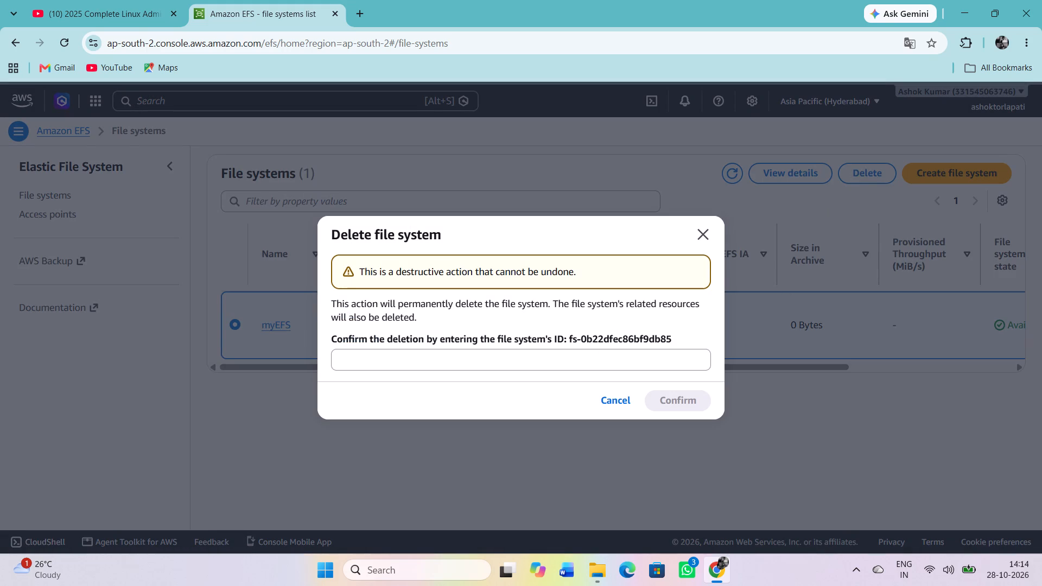
pyautogui.moveTo(569, 337); pyautogui.dragTo(609, 338)
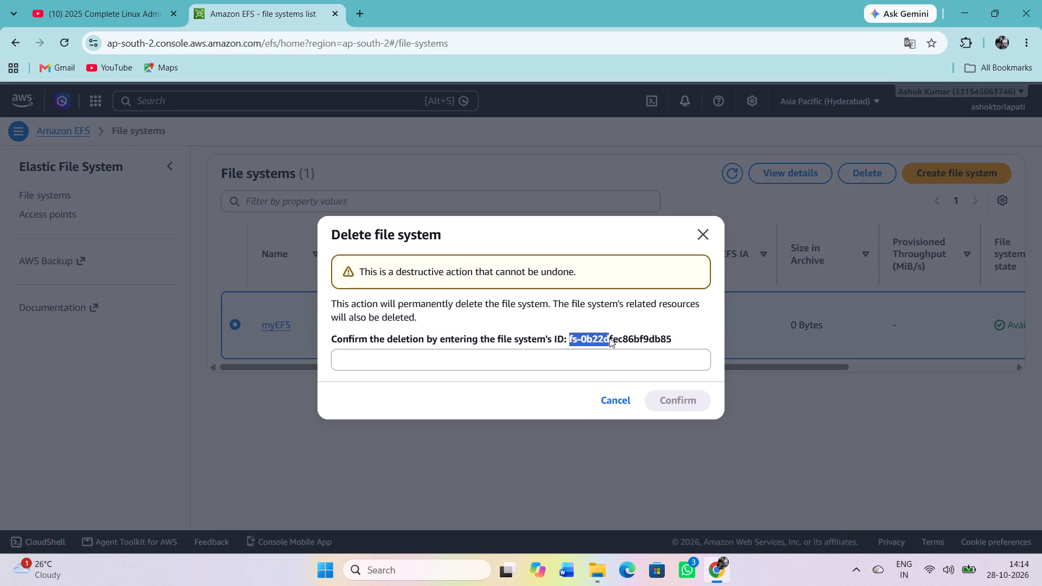
pyautogui.moveTo(609, 338); pyautogui.dragTo(671, 337)
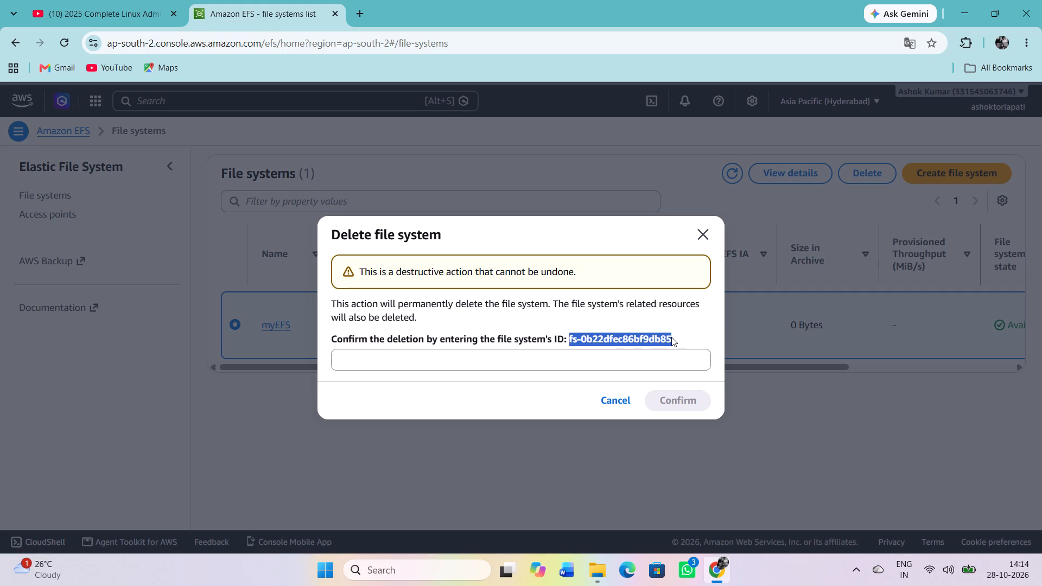
pyautogui.hotkey('ctrl', 'c')
pyautogui.click(473, 364)
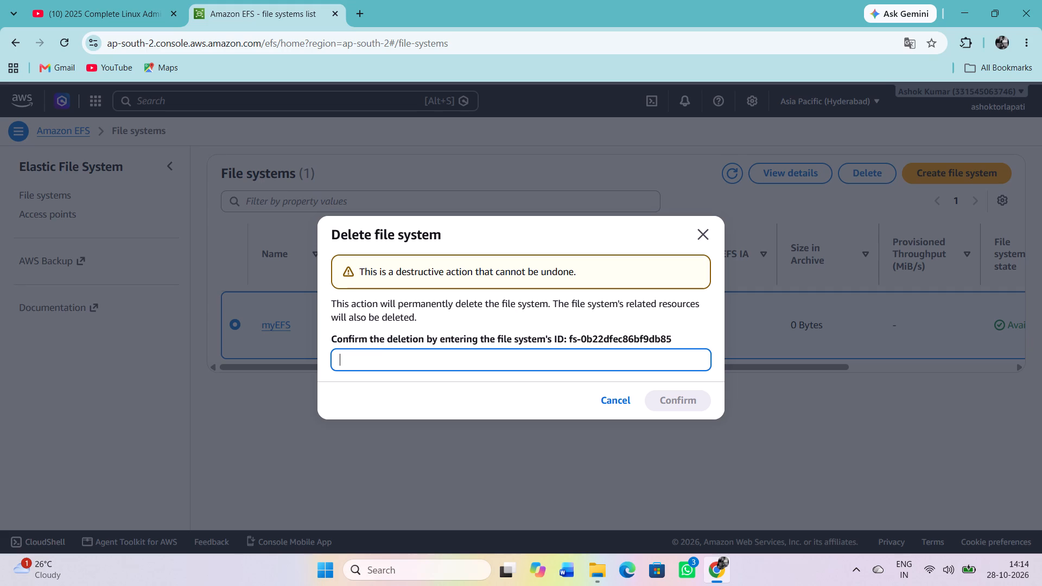
pyautogui.hotkey('ctrl', 'v')
pyautogui.click(691, 405)
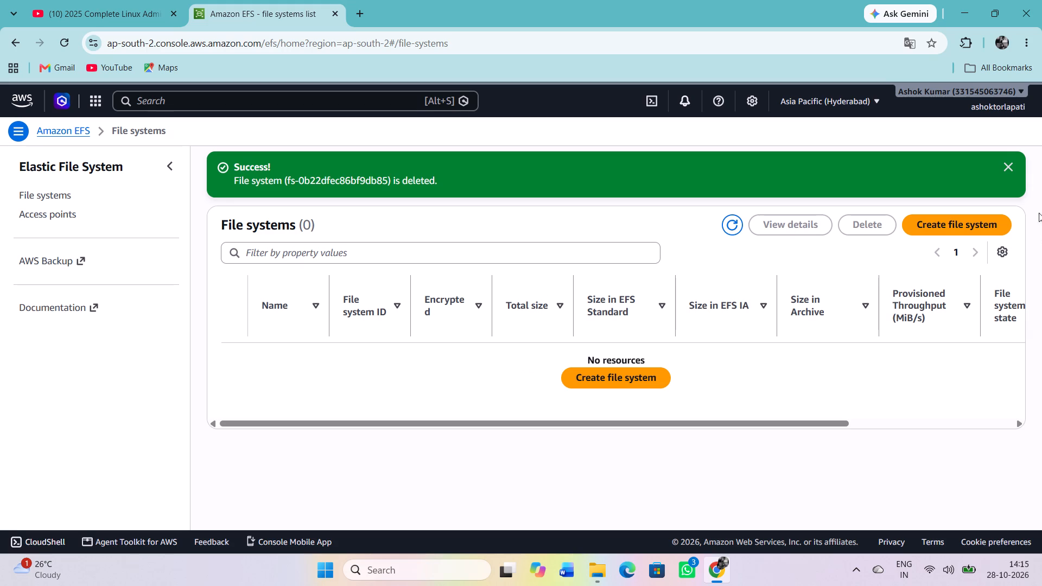
pyautogui.click(1011, 162)
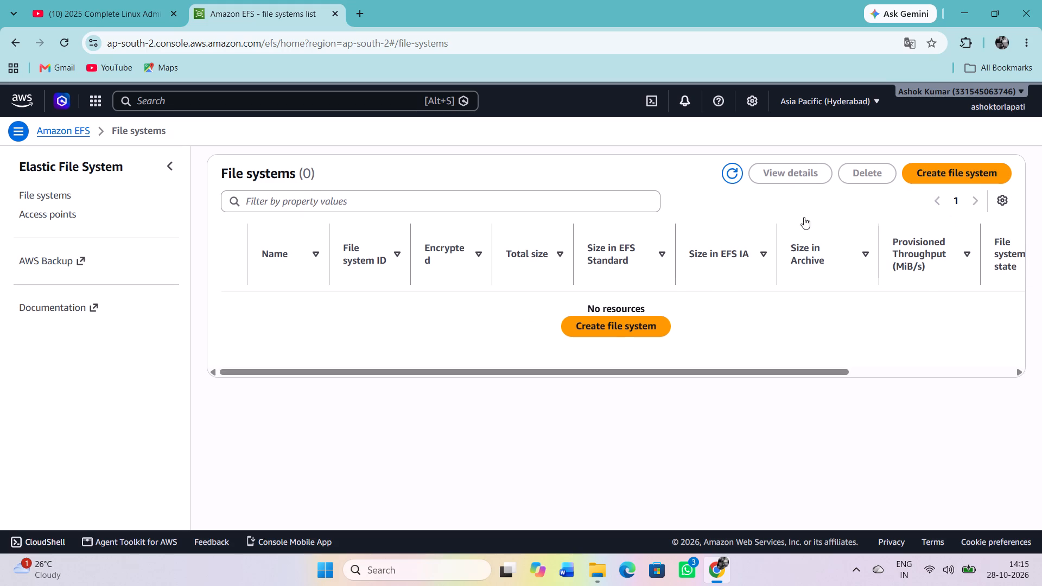
pyautogui.click(735, 174)
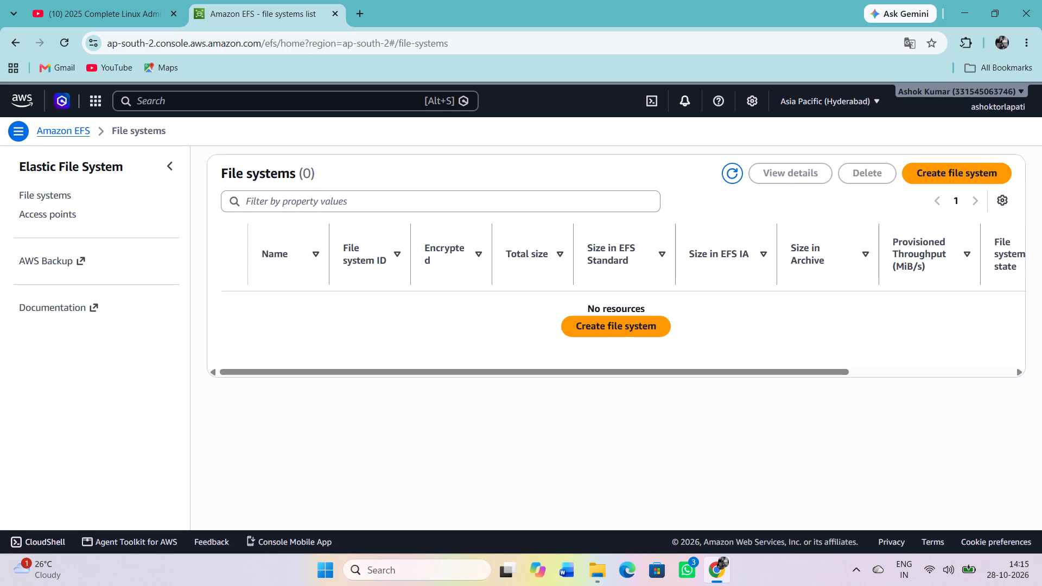
# Terminate both EC2 instances, mywebEFS and mywebforEFS, from the EC2 instances list without skipping OS shutdown, and dismiss the notification.
pyautogui.click(30, 90)
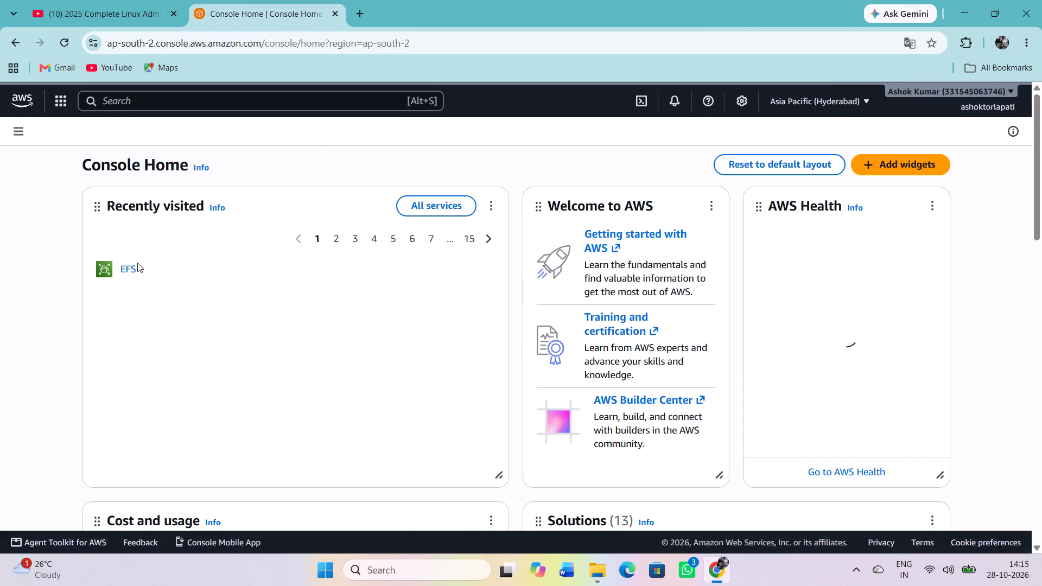
pyautogui.click(129, 260)
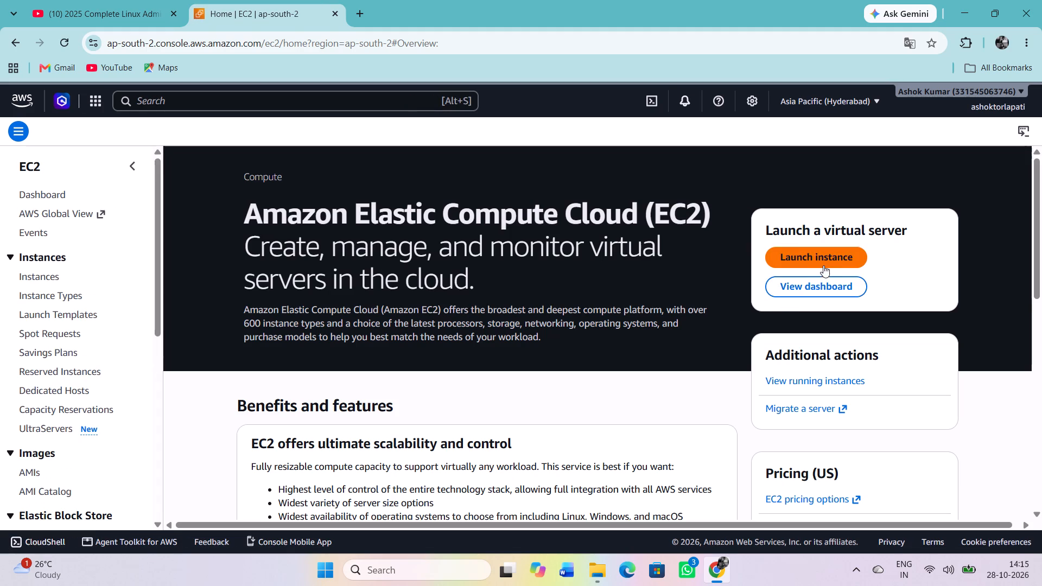
pyautogui.click(69, 276)
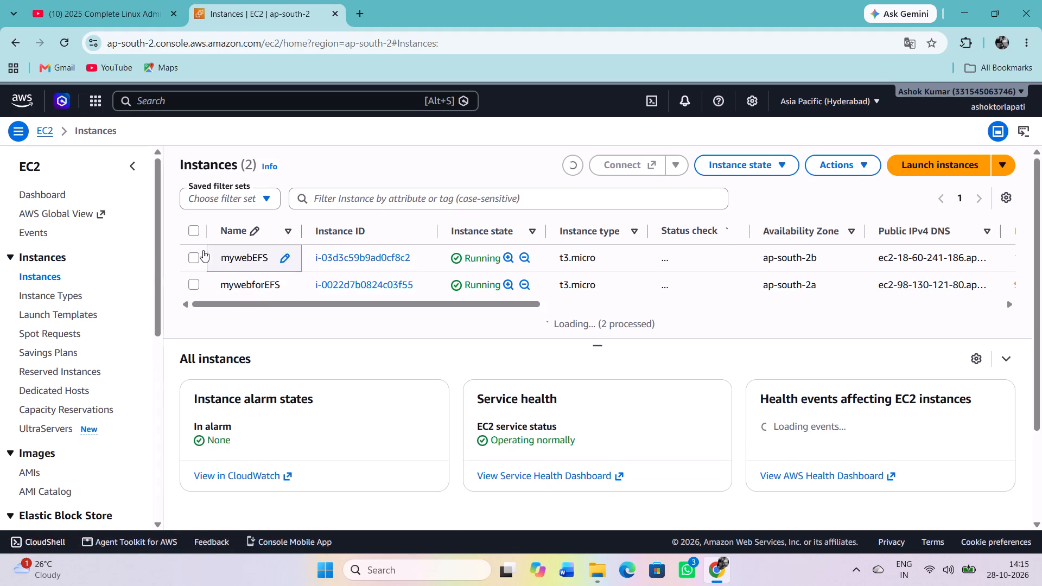
pyautogui.click(194, 230)
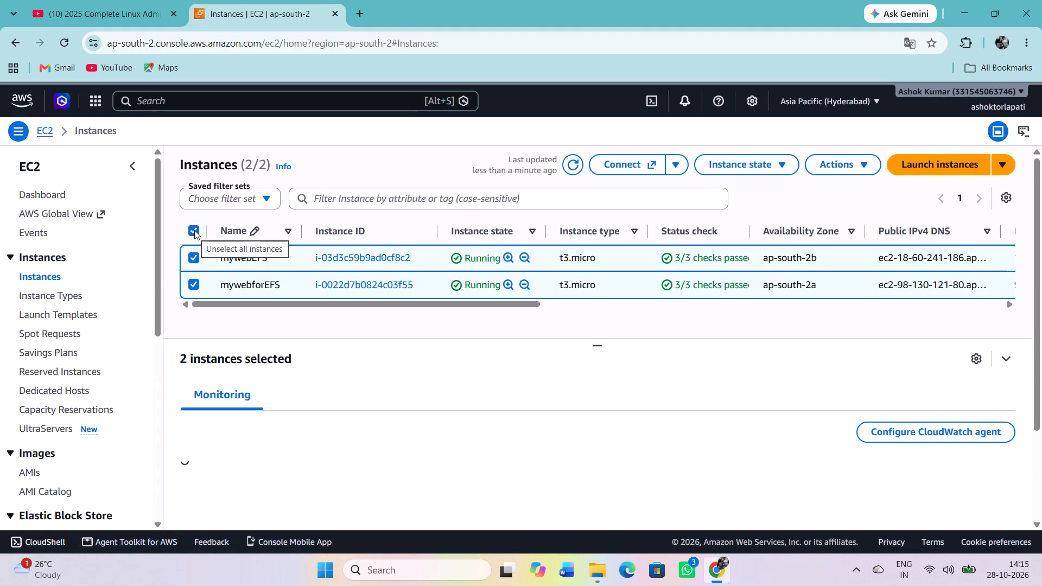
pyautogui.click(766, 165)
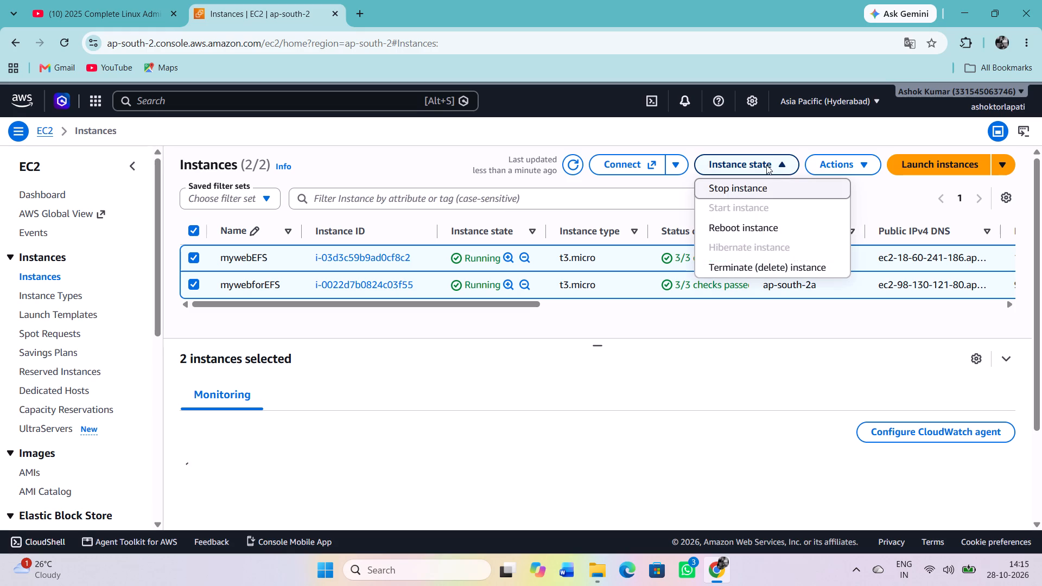
pyautogui.click(747, 269)
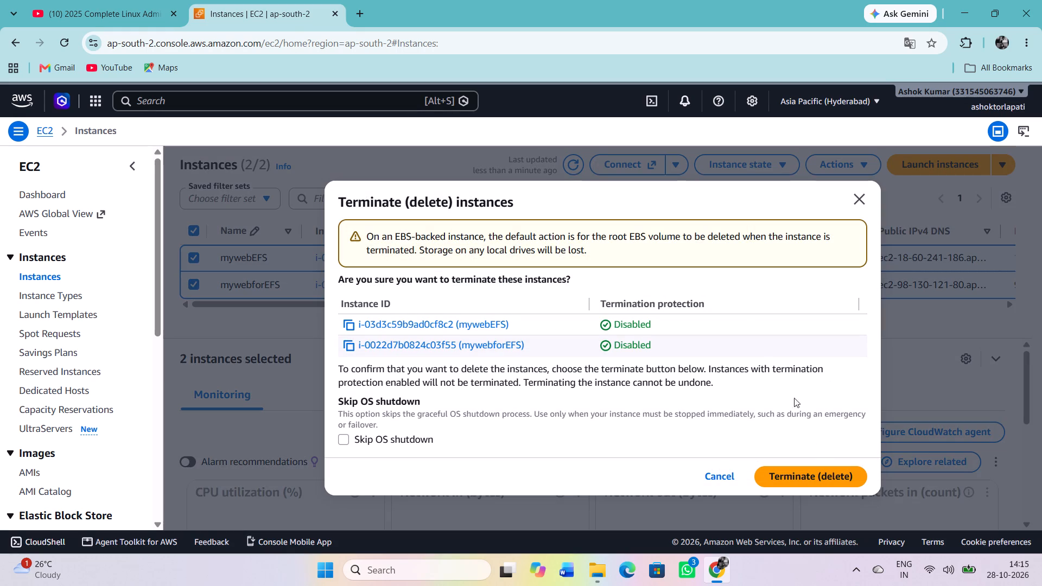
pyautogui.click(812, 475)
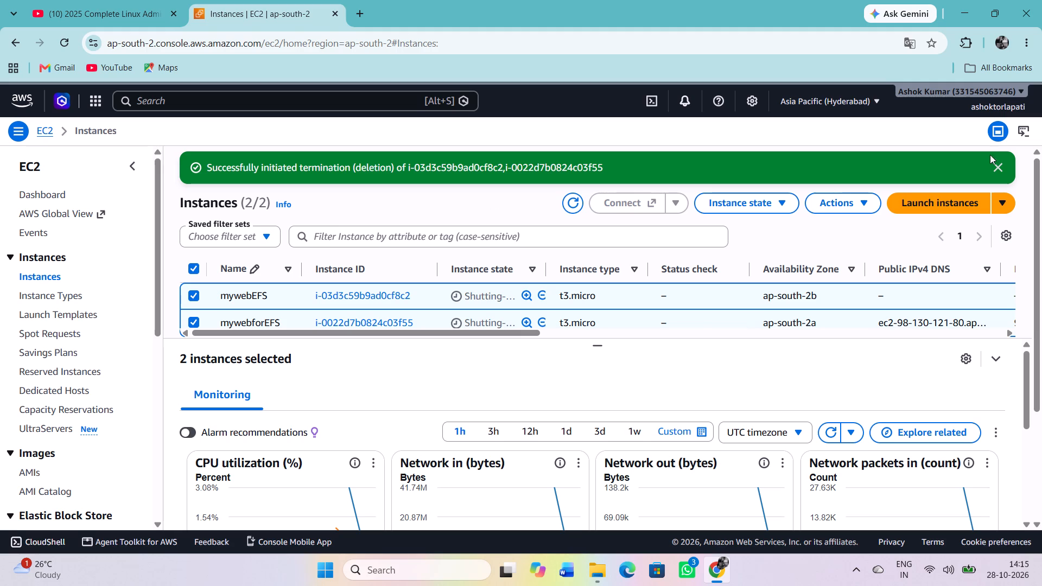
pyautogui.click(1000, 167)
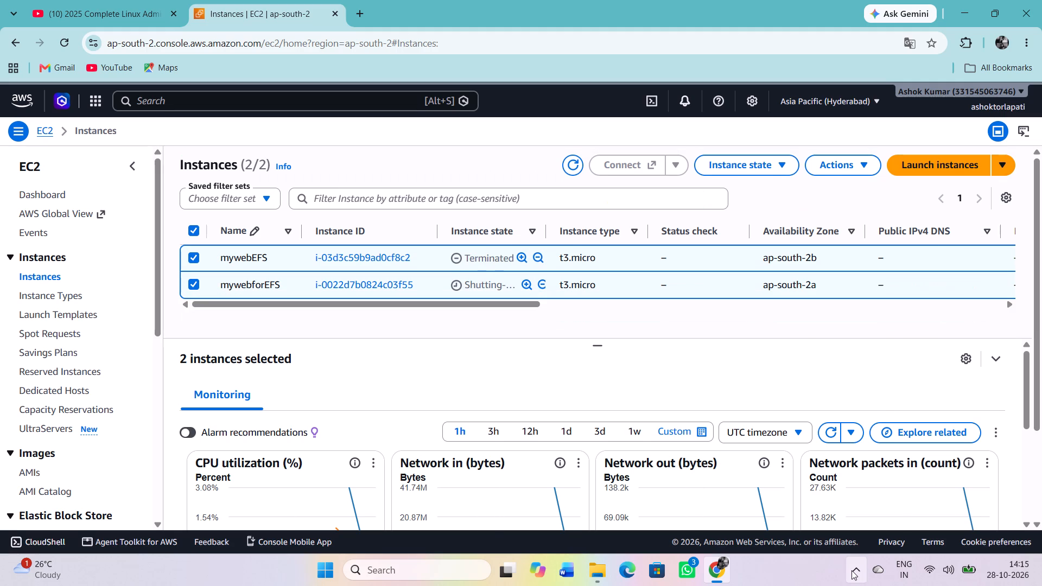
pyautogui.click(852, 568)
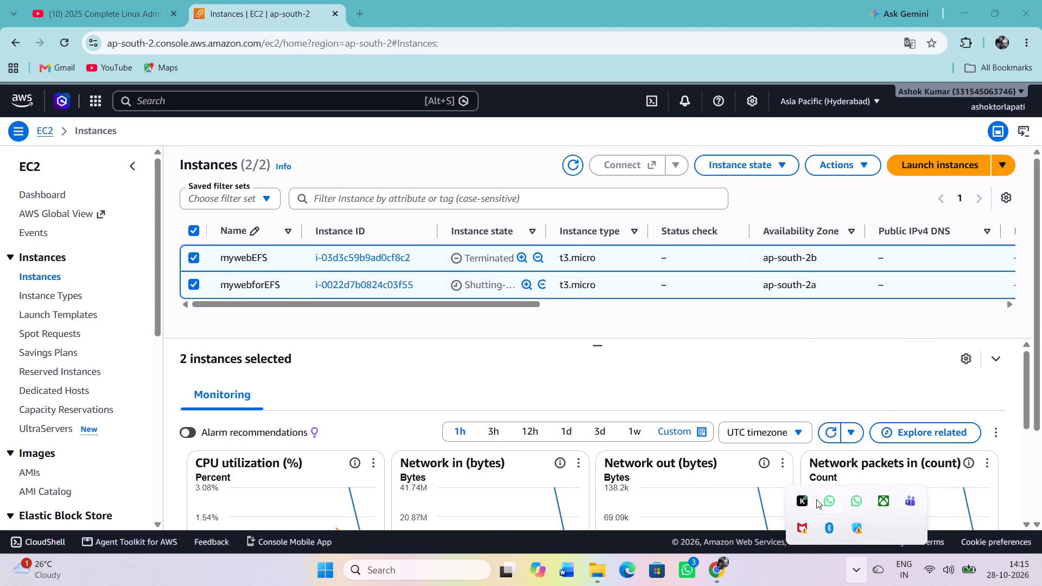